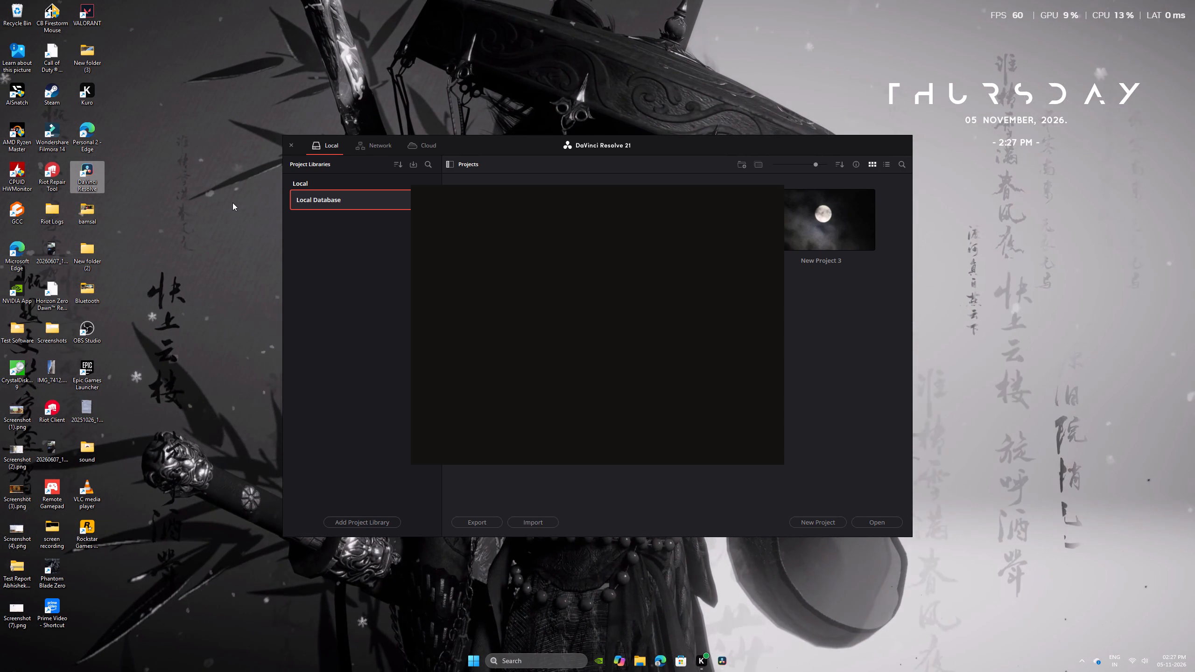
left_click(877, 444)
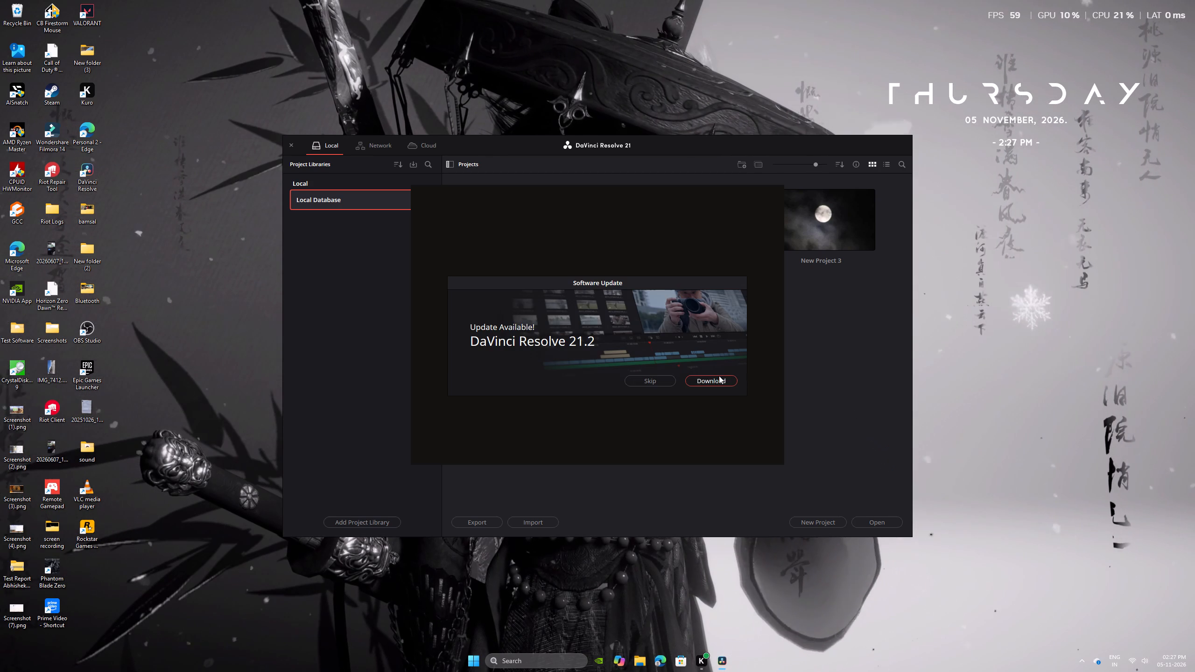
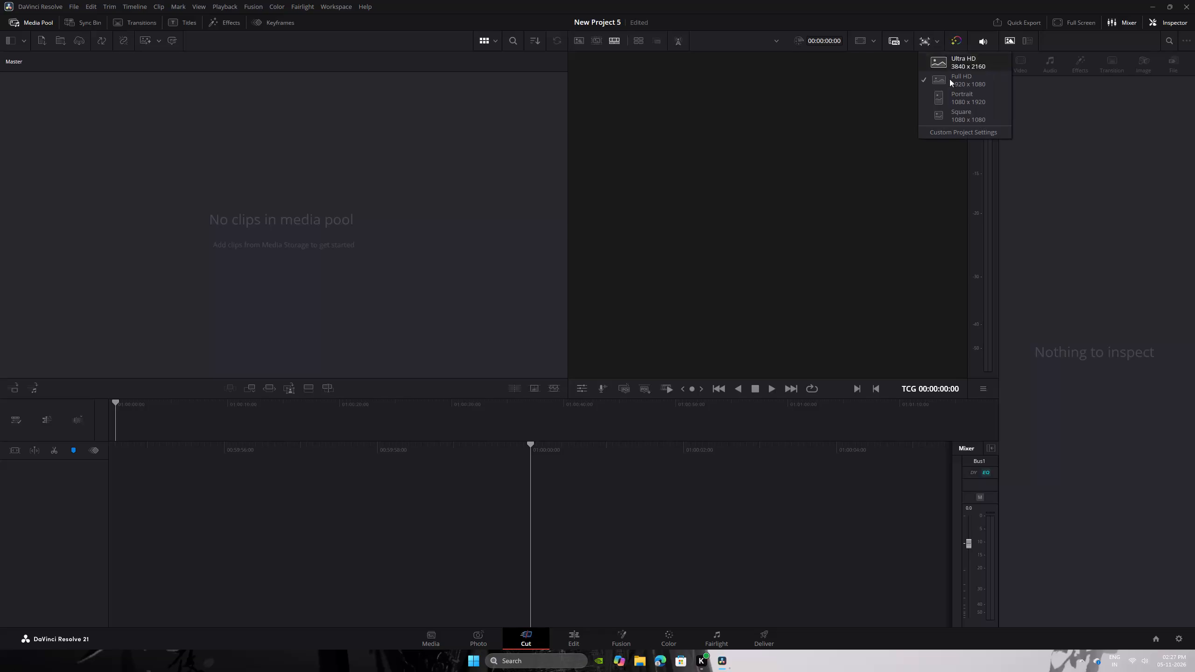
Set the project resolution to Portrait 1080 x 1920 and switch the viewer to the tall, full-height vertical layout.
left_click(955, 102)
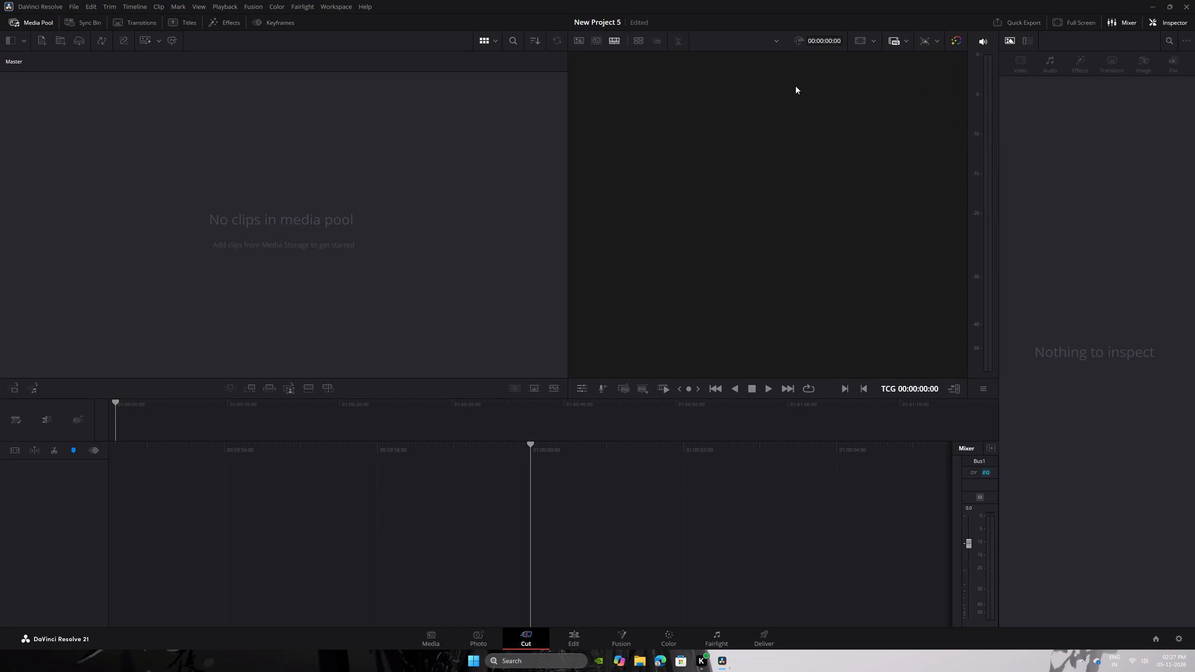
left_click(958, 389)
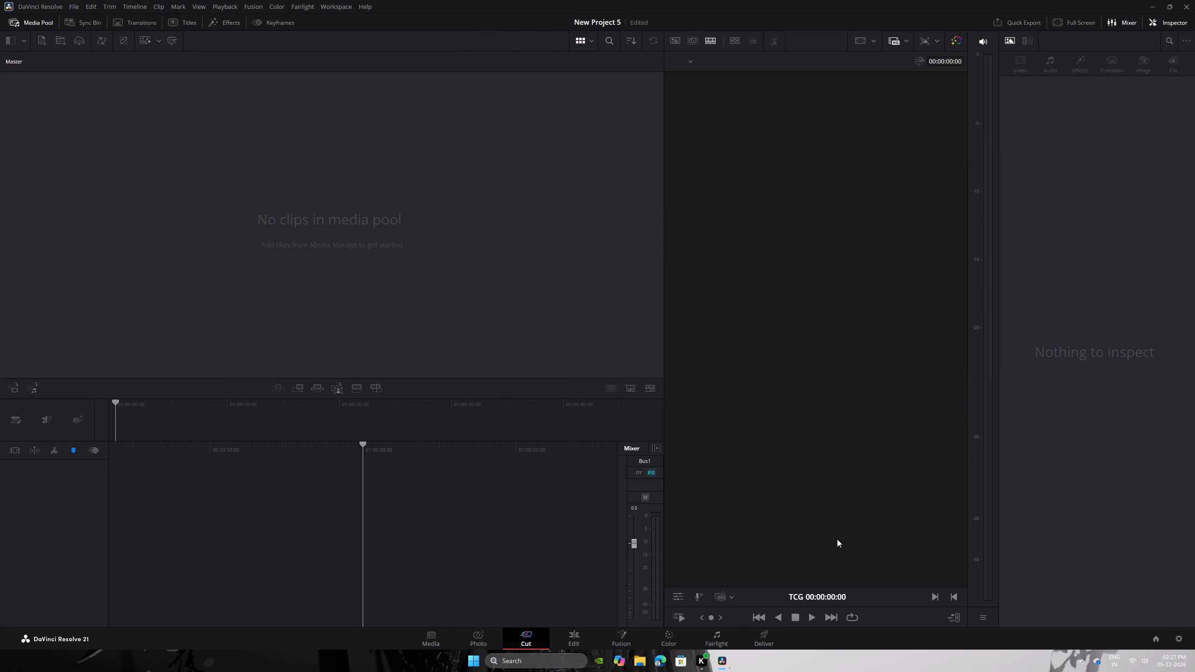
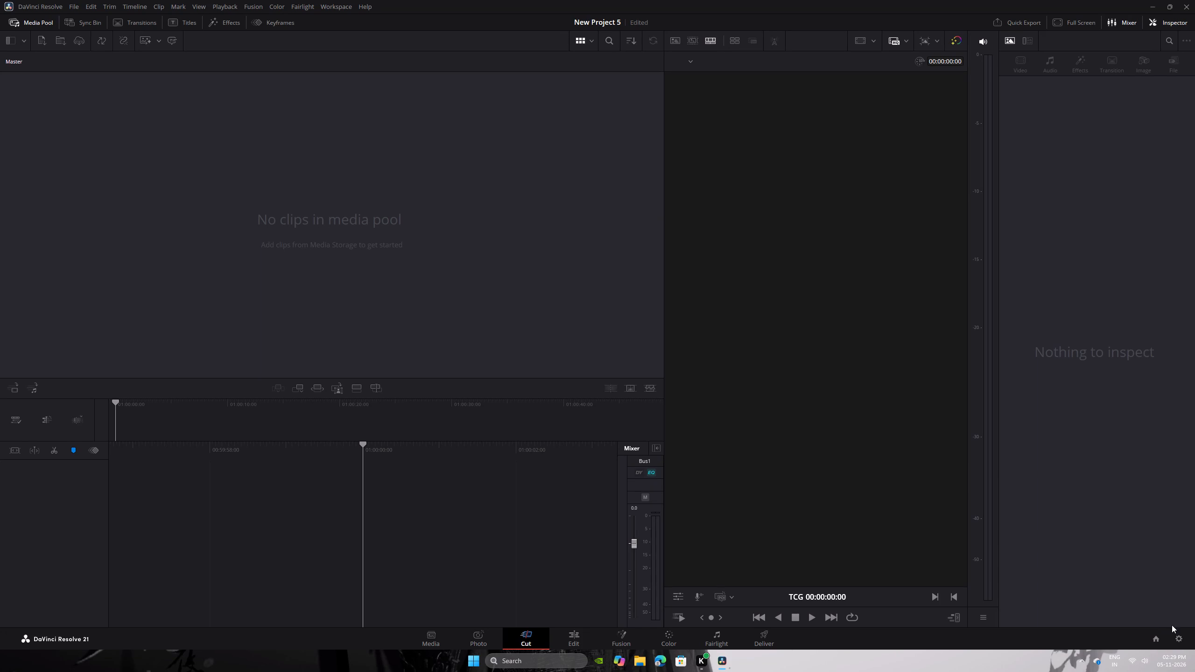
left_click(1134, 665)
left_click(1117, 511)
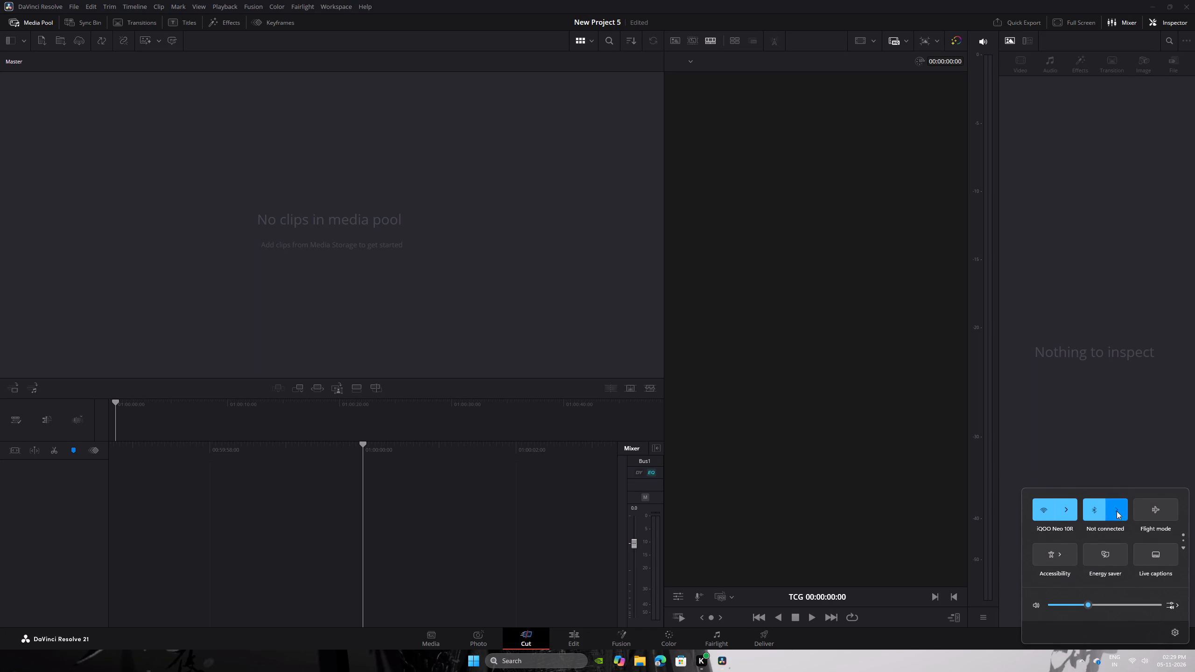
Open the Windows Bluetooth device settings and start receiving a file through Bluetooth File Transfer.
left_click(1056, 639)
left_click(1054, 634)
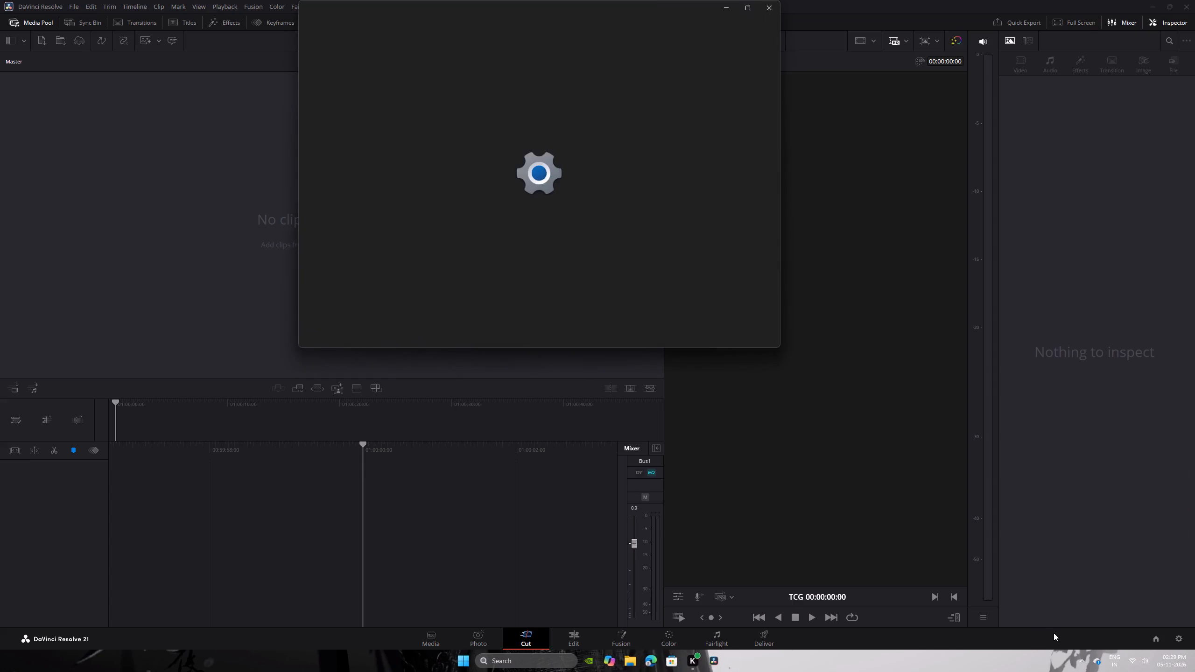
left_click(521, 238)
scroll(507, 240, "down", 6)
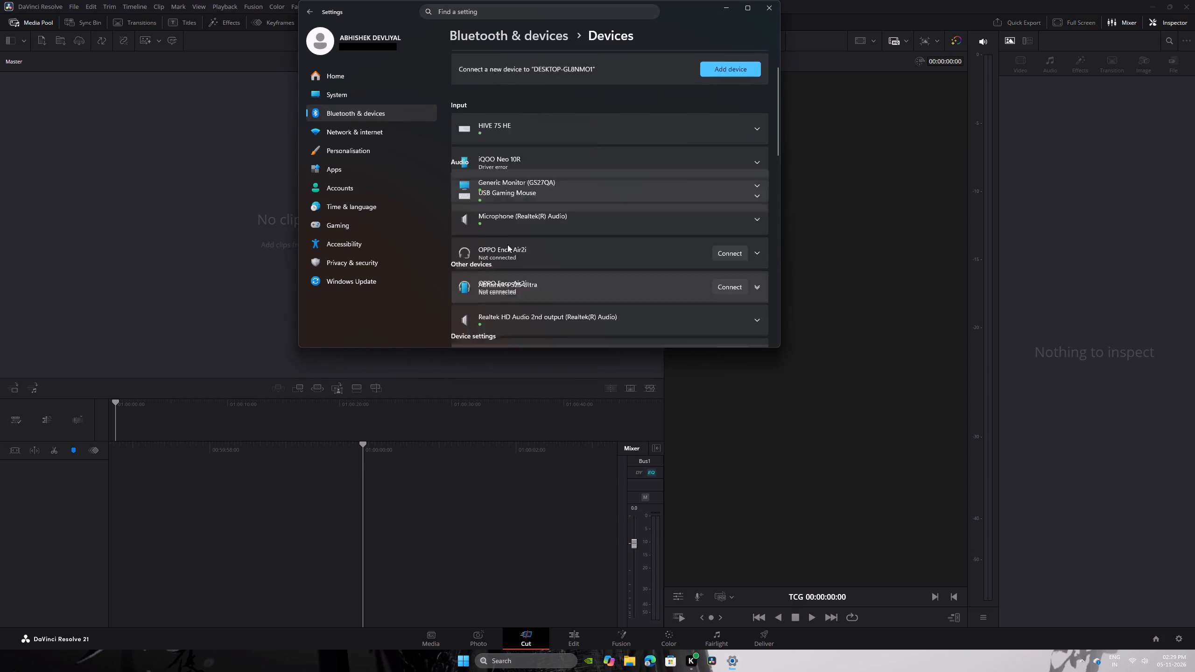
scroll(507, 245, "down", 11)
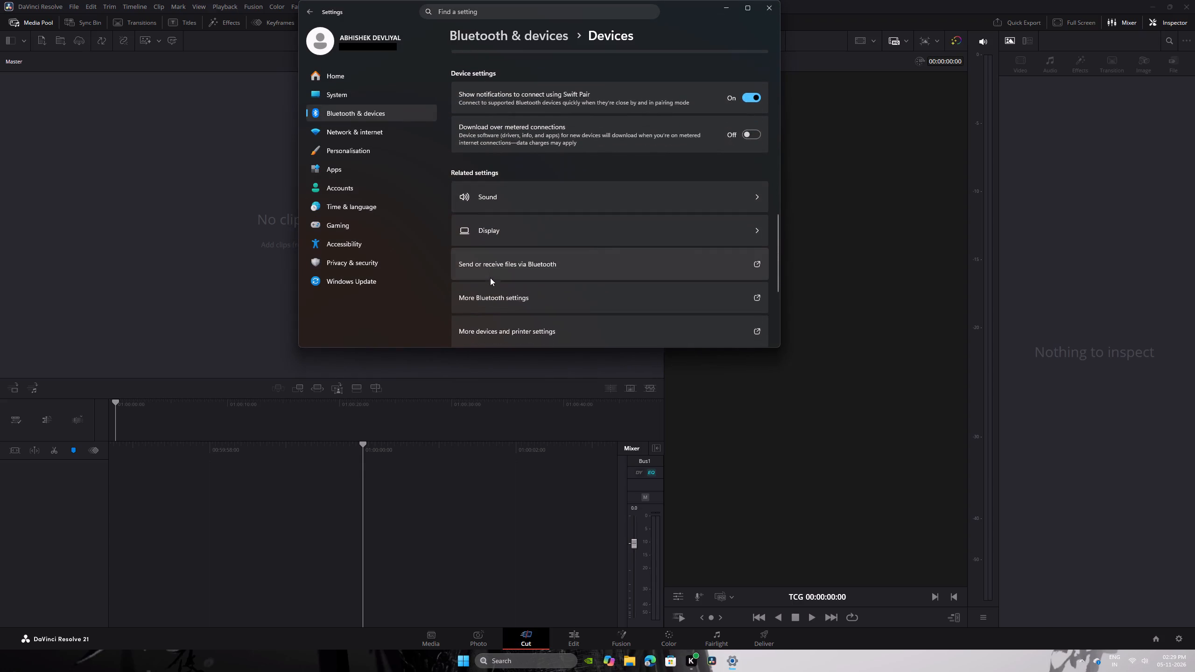
left_click(495, 271)
left_click(504, 355)
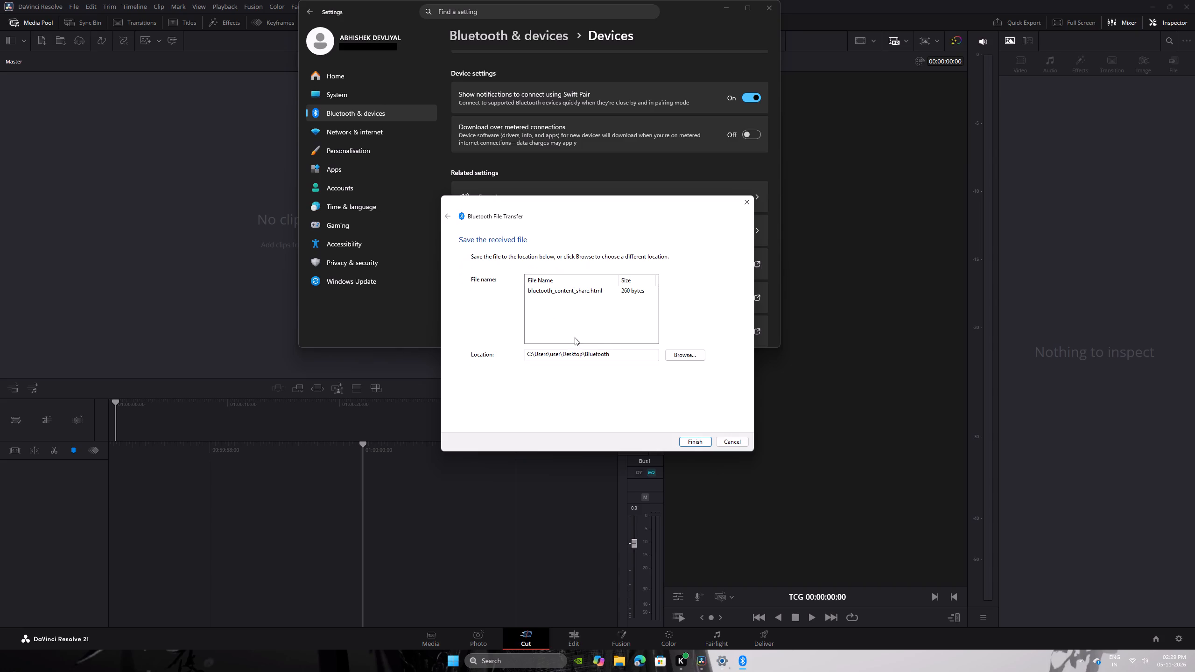
Save the received bluetooth_content_share.html to the Desktop\Bluetooth folder, replacing the existing file of that name.
left_click(689, 356)
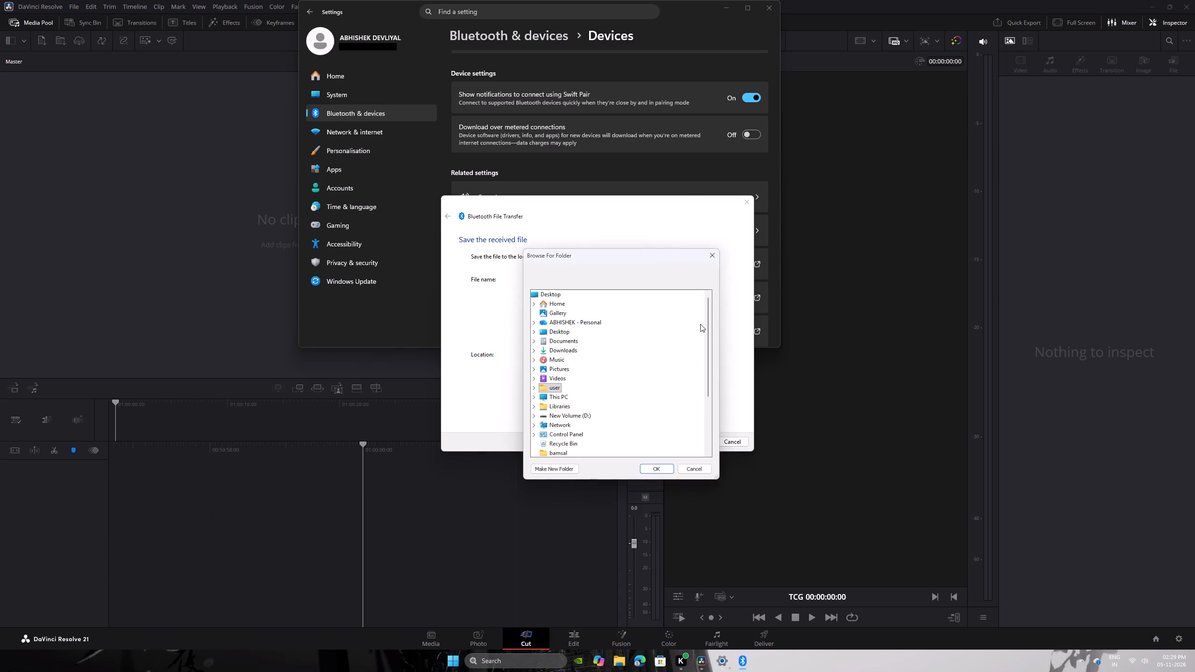
left_click(711, 253)
left_click(692, 442)
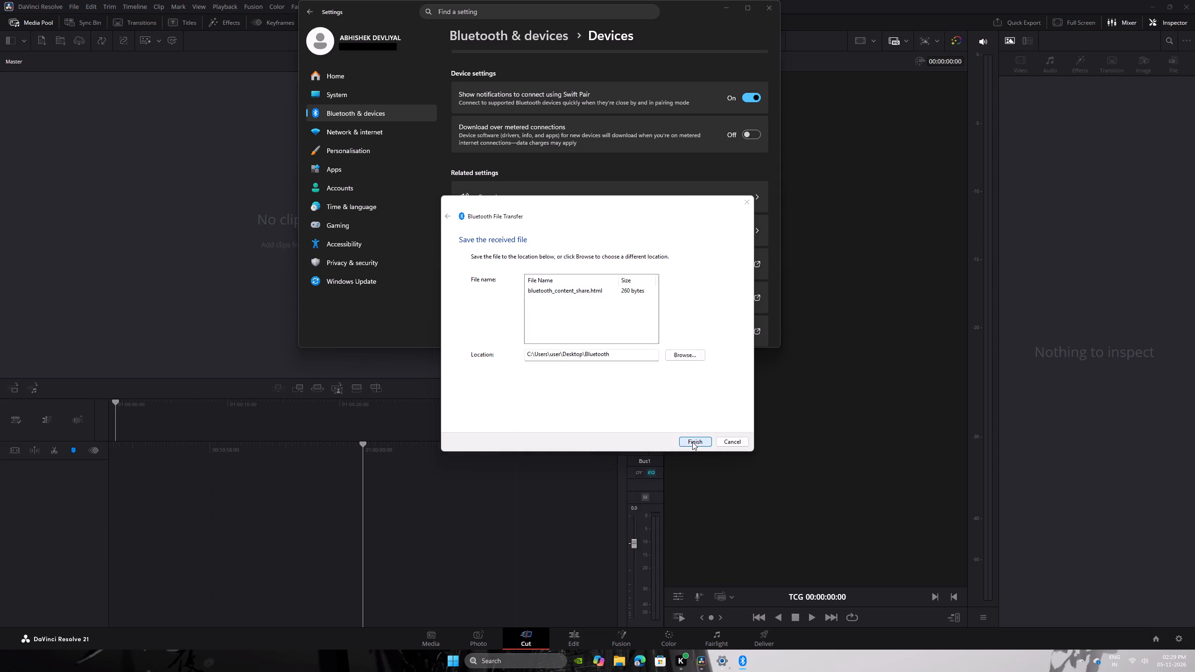
left_click(214, 273)
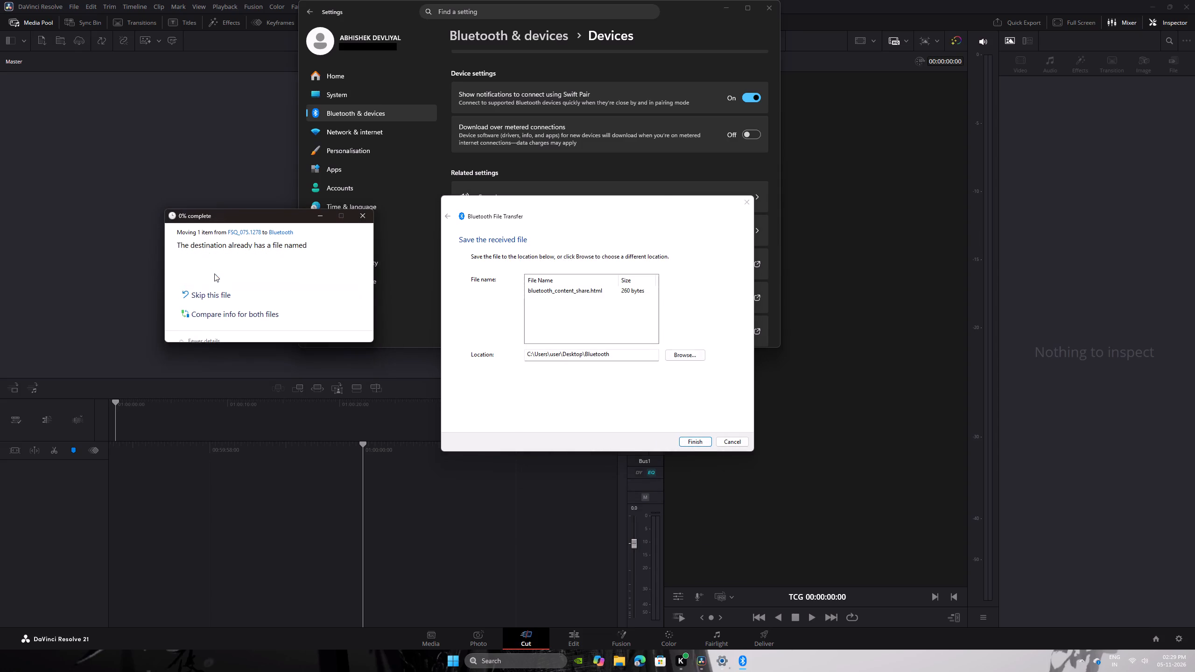
Open bluetooth_content_share.html from the Bluetooth folder in File Explorer and copy the Instagram reel link it contains.
left_click(626, 668)
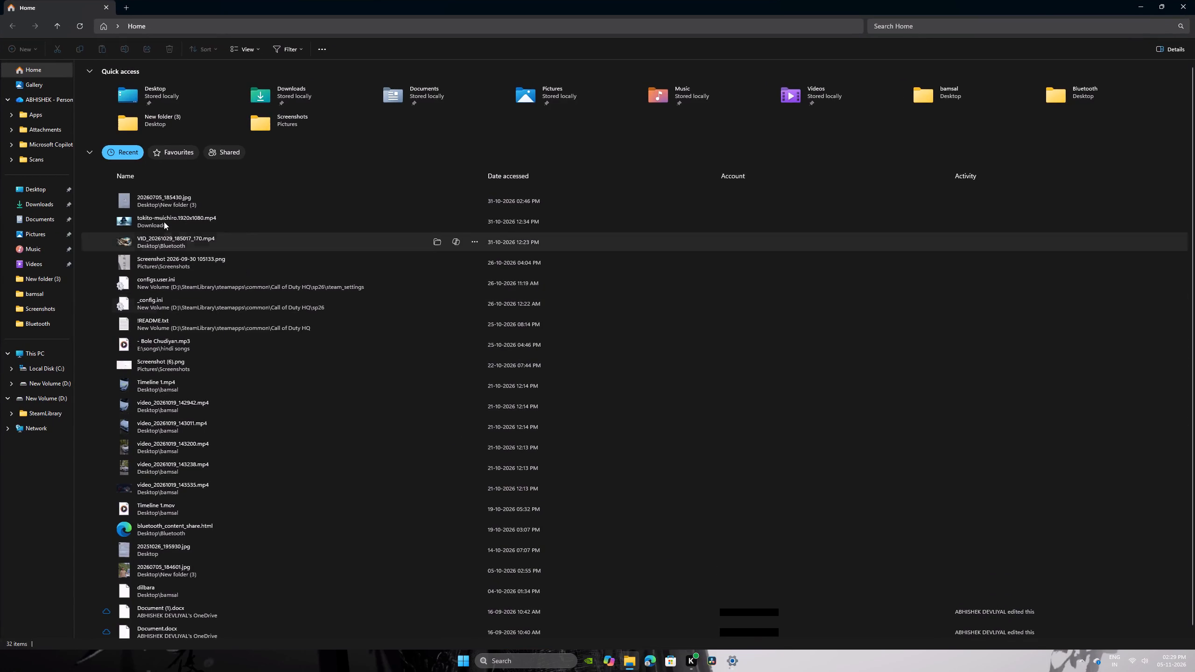
double_click(34, 315)
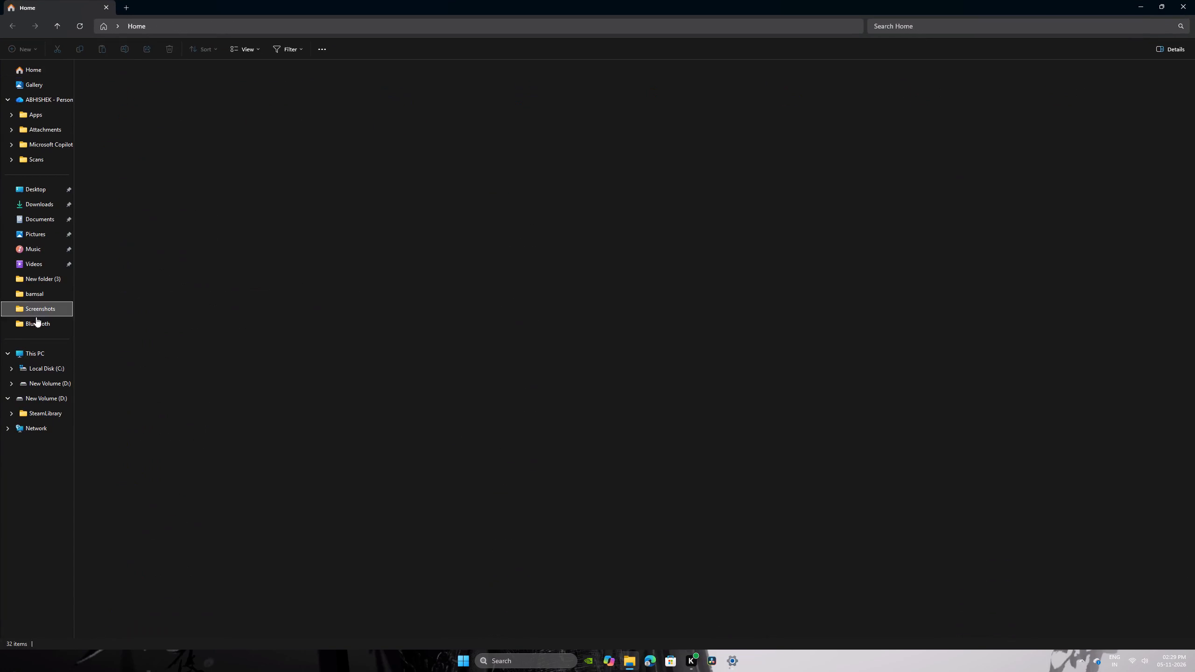
double_click(142, 80)
left_click_drag(323, 46, 265, 46)
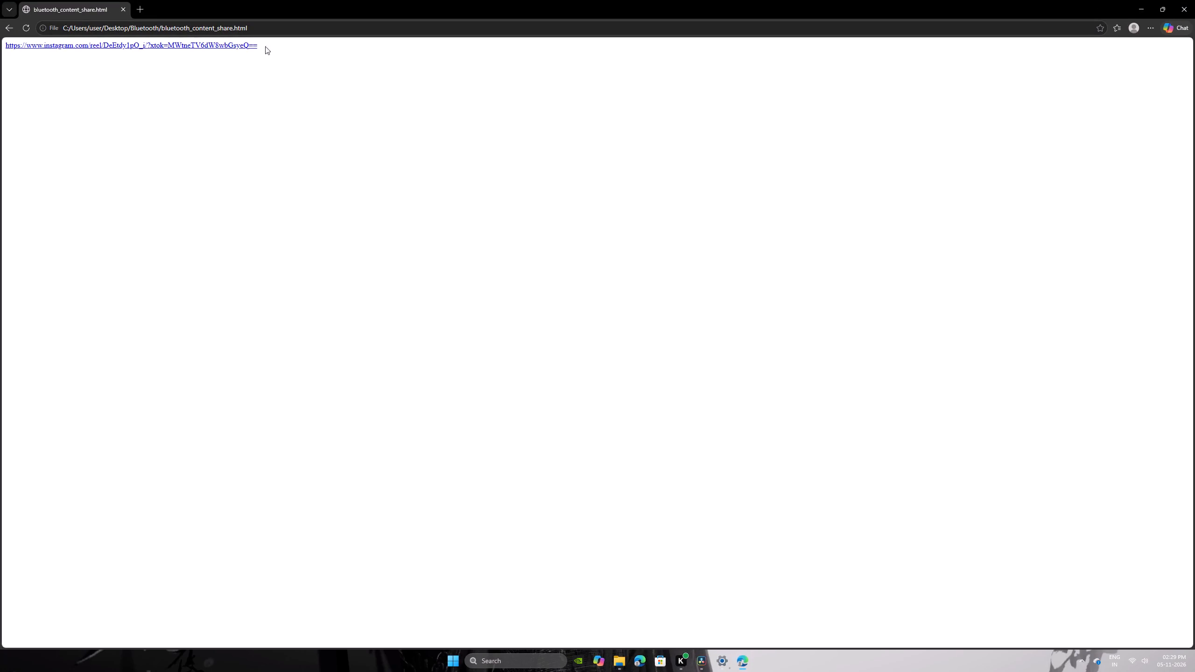
left_click_drag(265, 46, 0, 42)
left_click(14, 79)
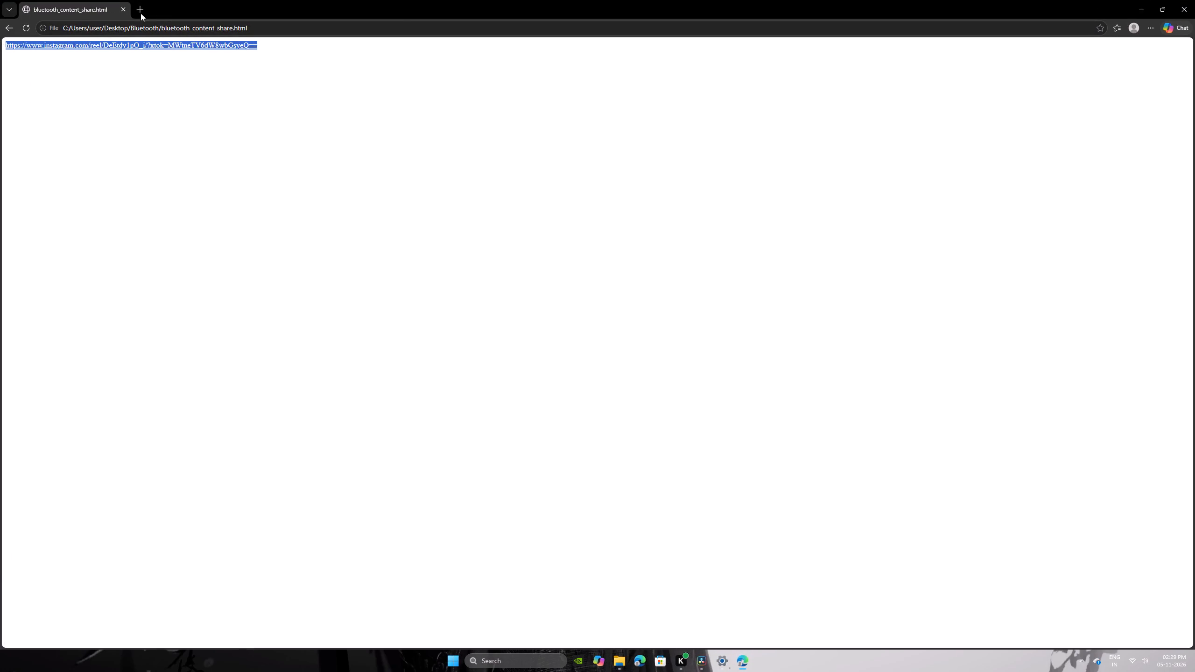
In a new browser tab, search for "insta reel downloader" and open the snapreels.net Instagram Reels Downloader.
left_click(143, 10)
left_click(468, 132)
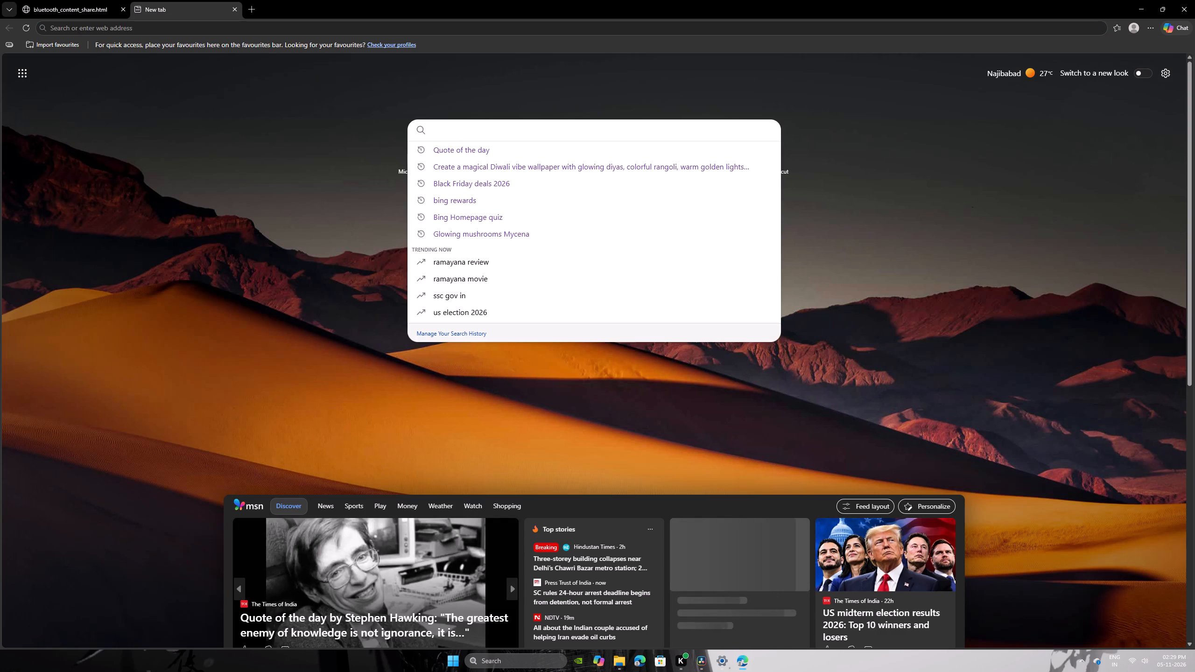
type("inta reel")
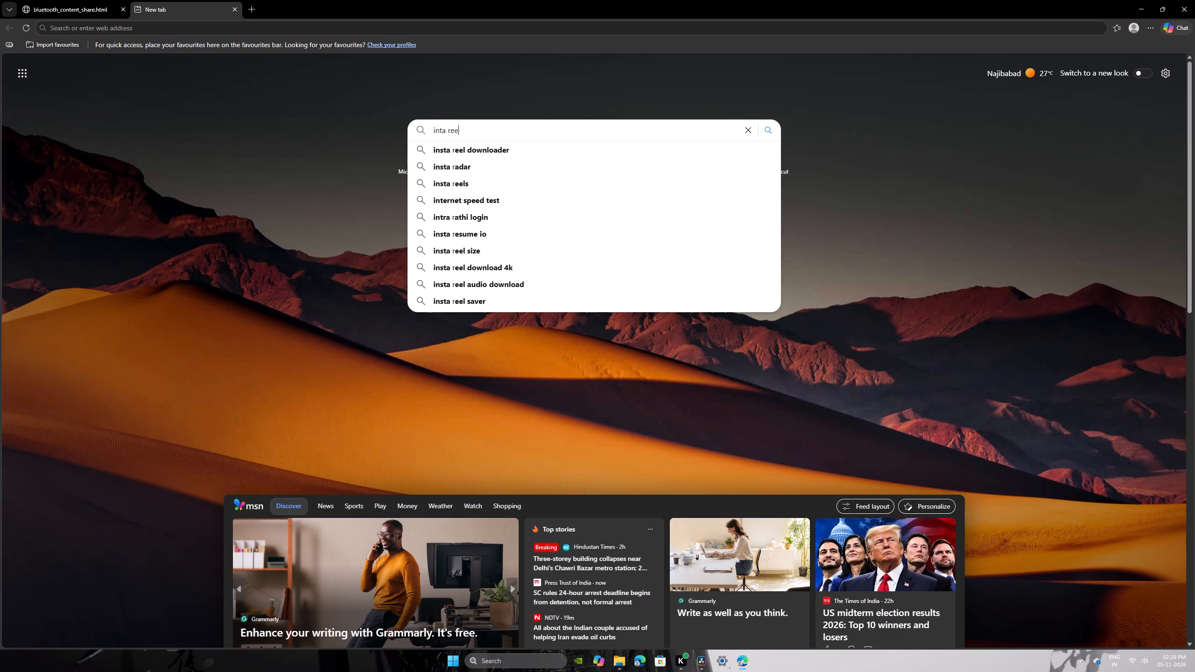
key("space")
left_click(433, 154)
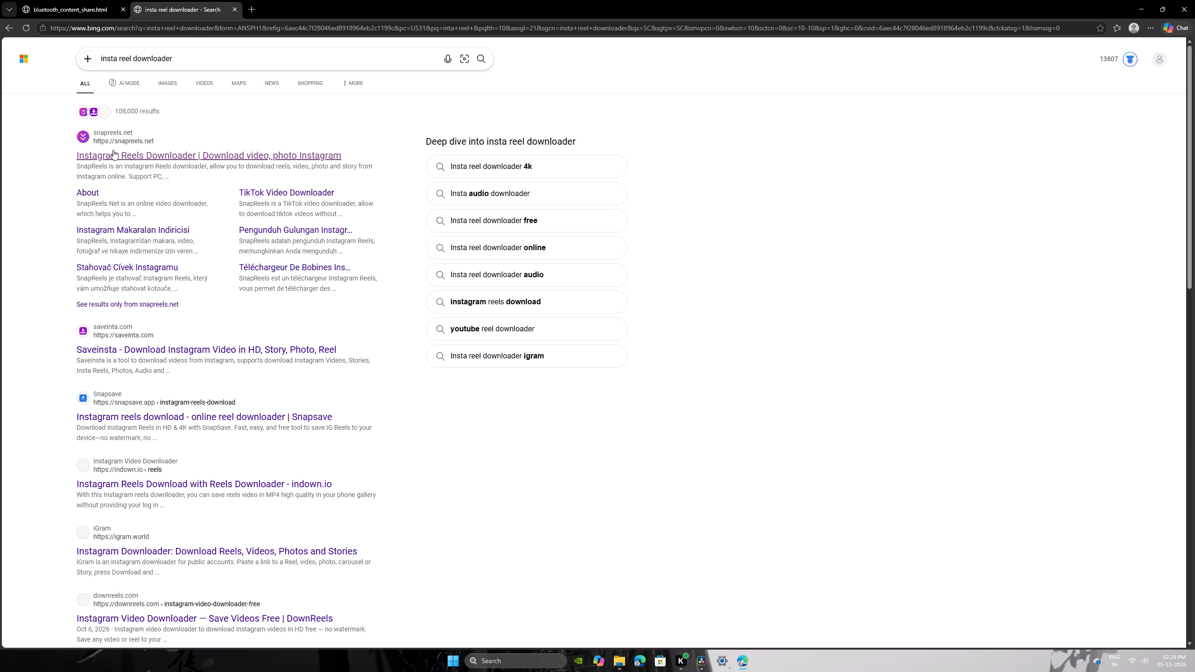
left_click(113, 150)
Paste the copied reel link into SnapReels, download the video, and close the browser.
left_click(585, 163)
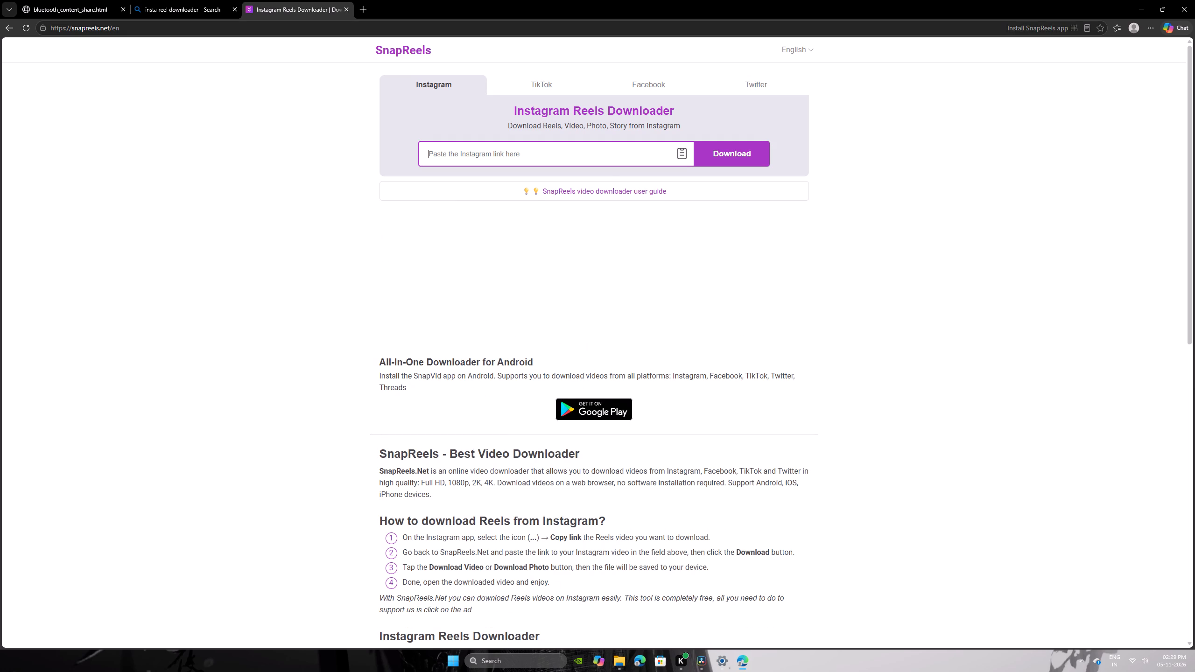
key("ctrl+v")
left_click(724, 162)
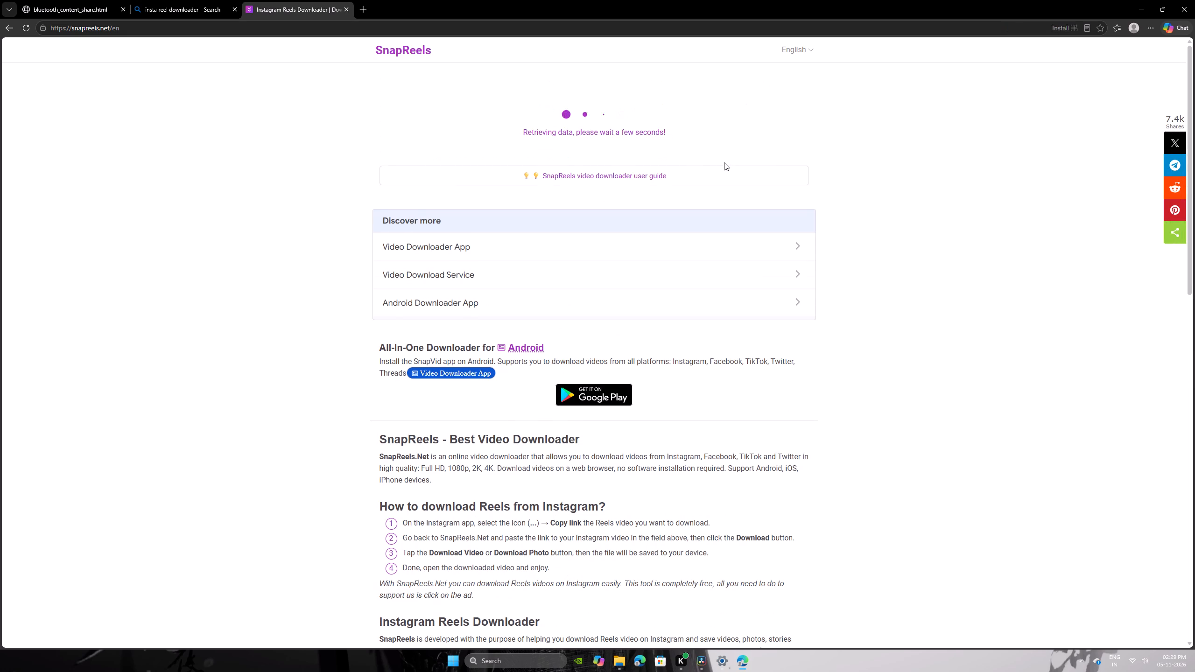
left_click(456, 207)
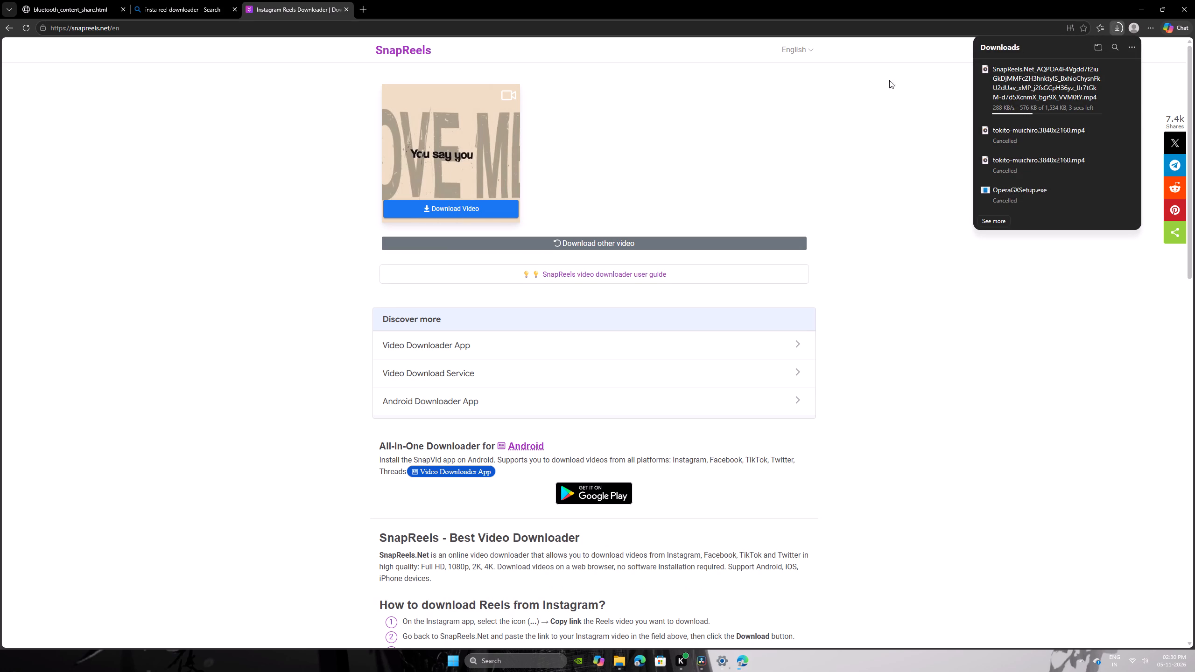
left_click(1194, 5)
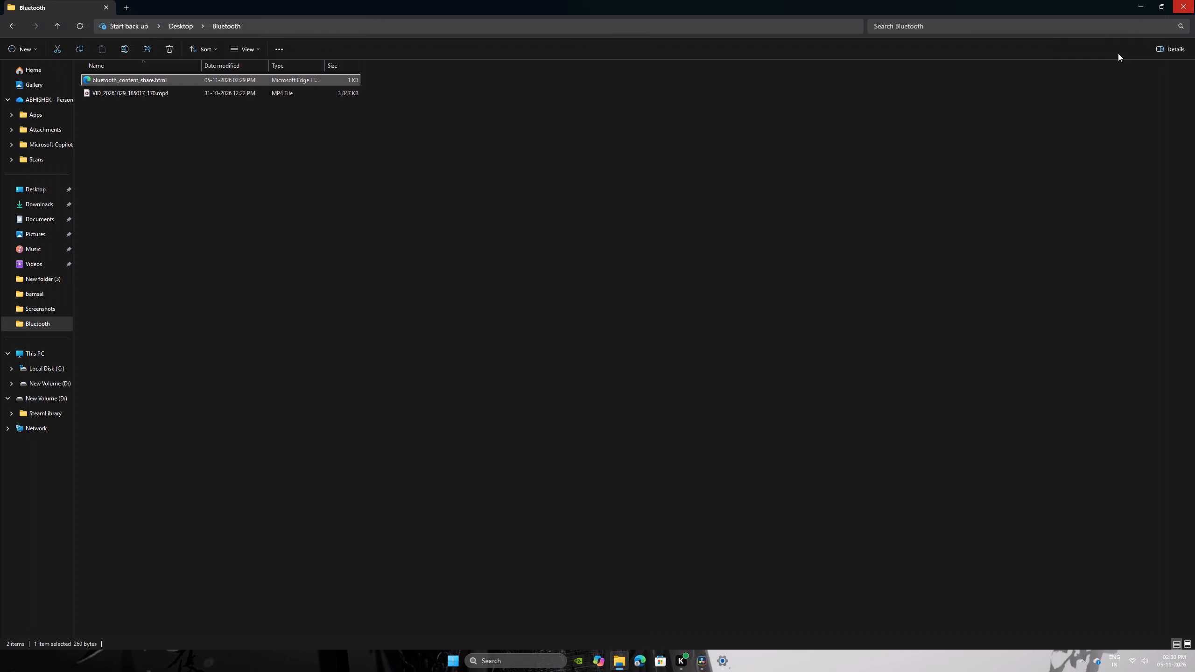
Switch to DaVinci Resolve and import the downloaded SnapReels MP4 from the Downloads folder into the media pool.
left_click(716, 661)
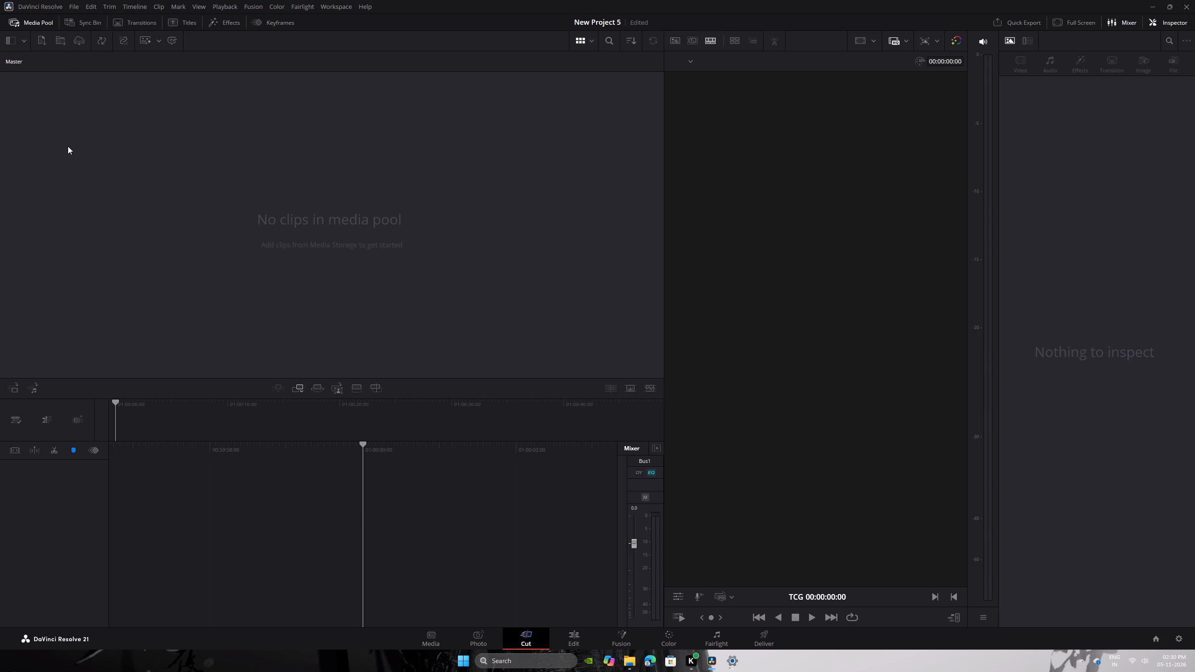
left_click(48, 47)
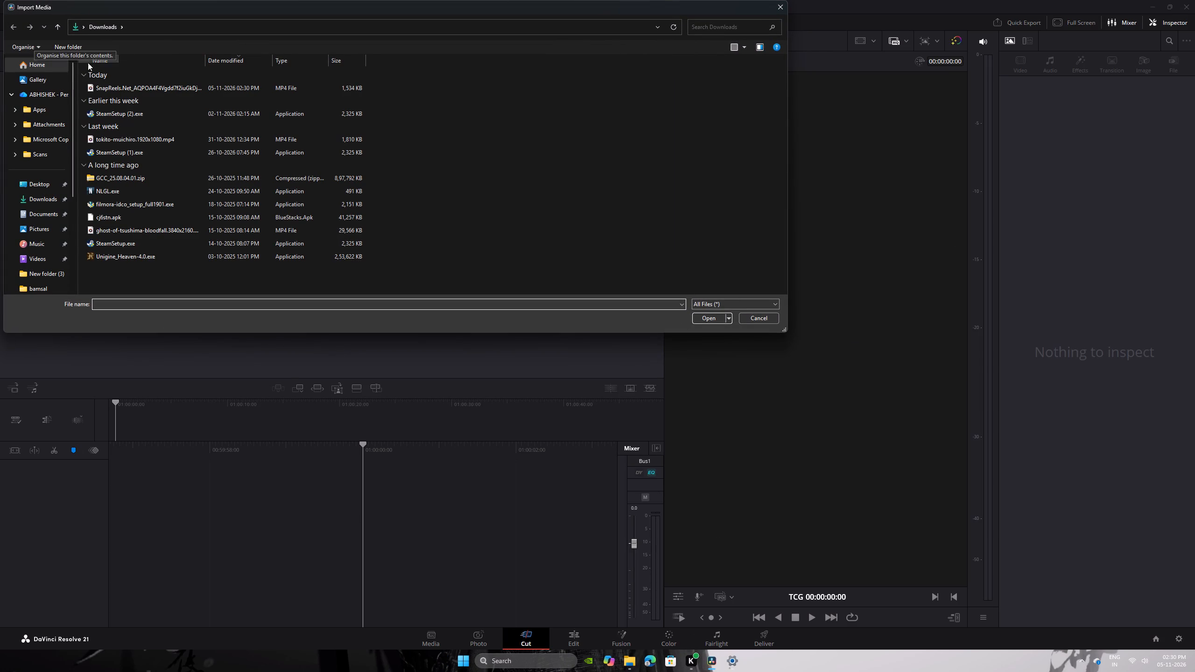
double_click(127, 88)
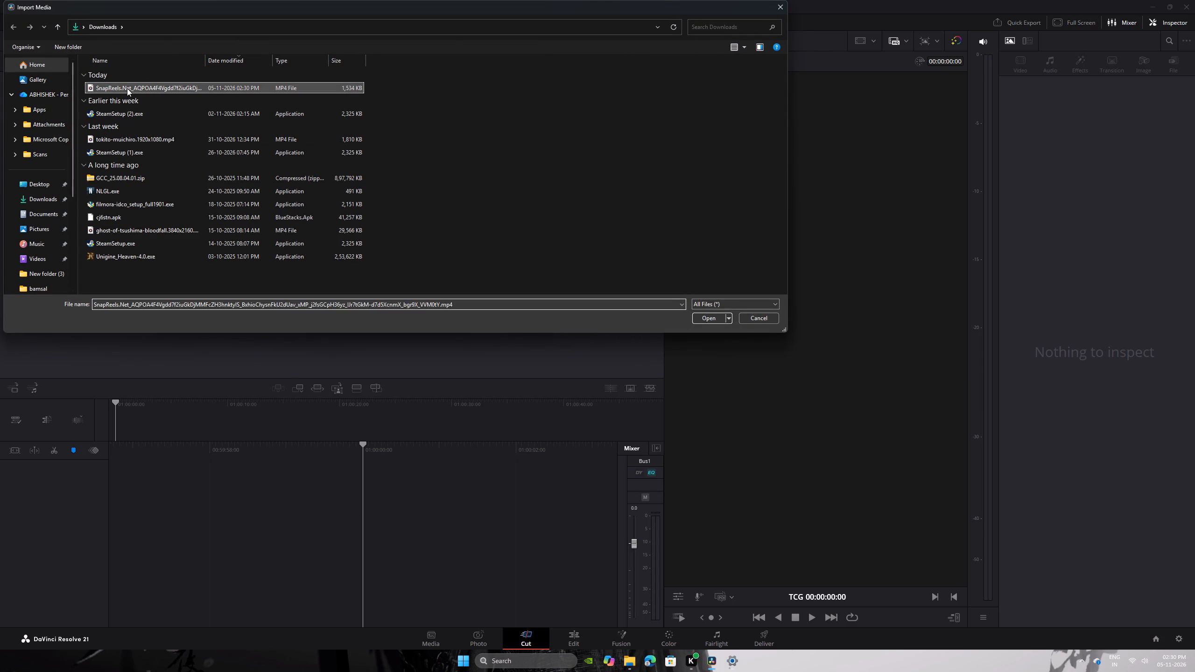
left_click(686, 378)
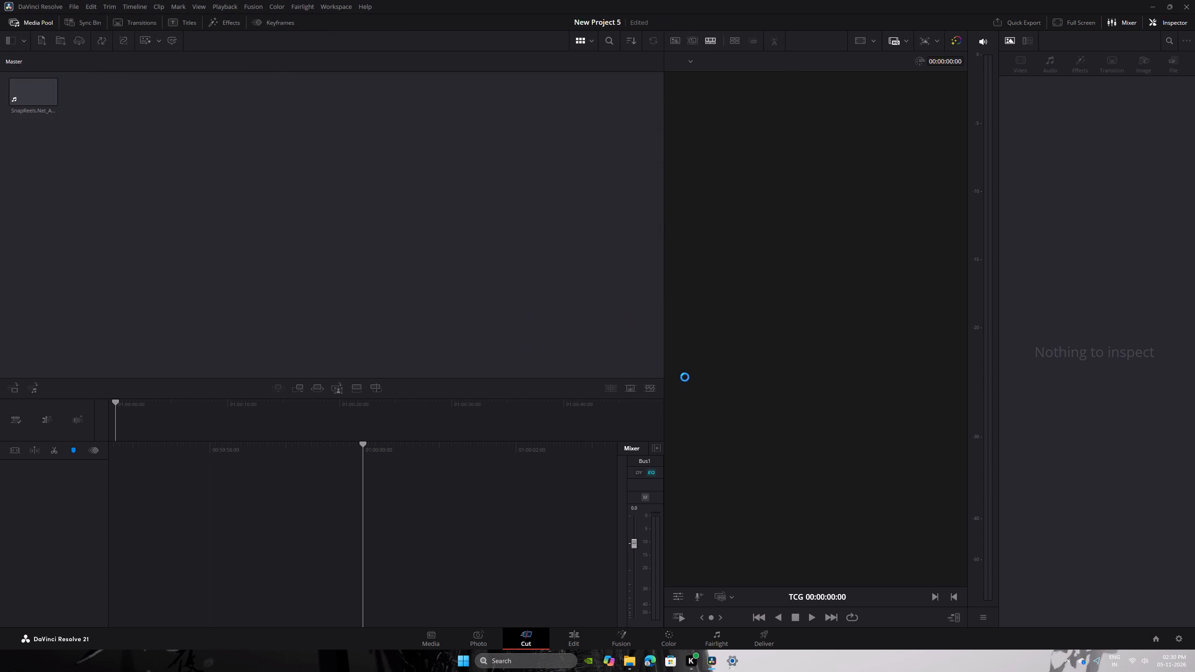
Import the clip video_20261105_141613.mp4 from the bamsal folder into the media pool.
left_click(46, 47)
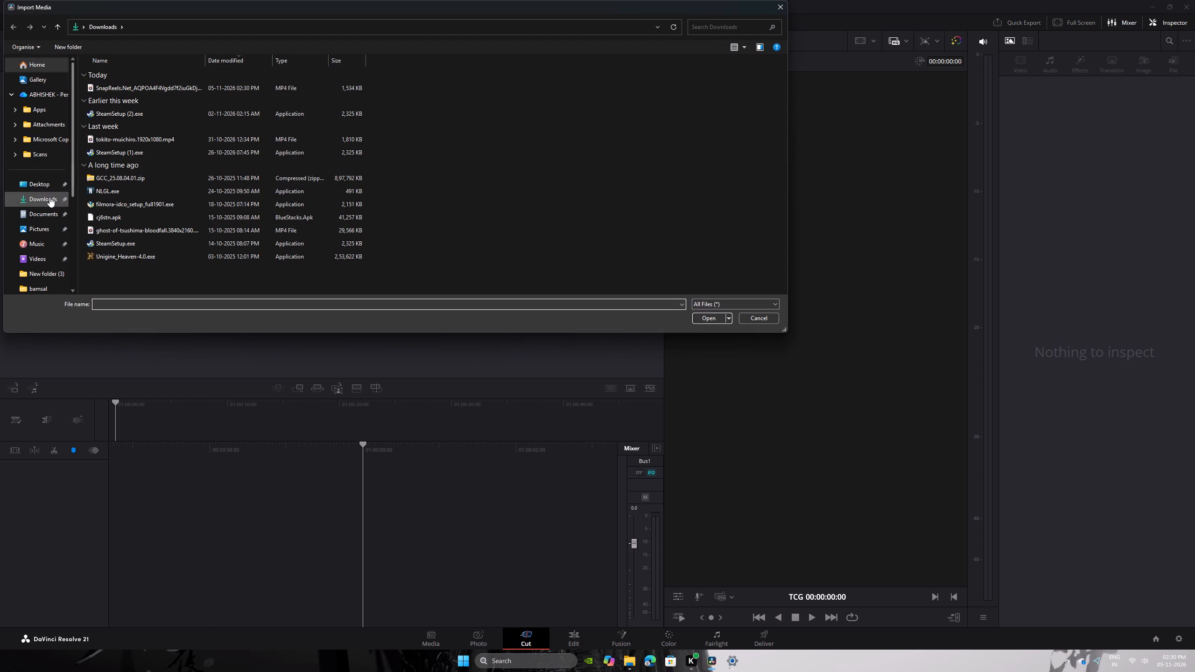
scroll(45, 112, "up", 1)
scroll(42, 125, "down", 3)
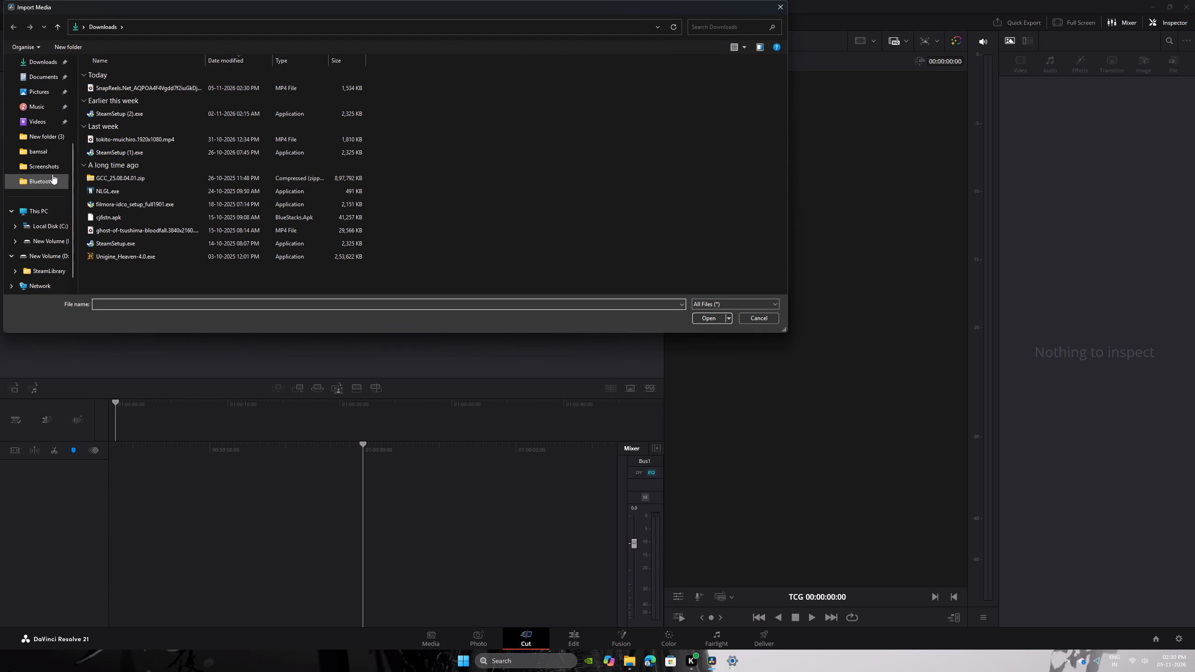
left_click(54, 151)
double_click(149, 136)
Place the motorcycle clip on a new timeline and briefly play it back.
left_click_drag(84, 88, 345, 536)
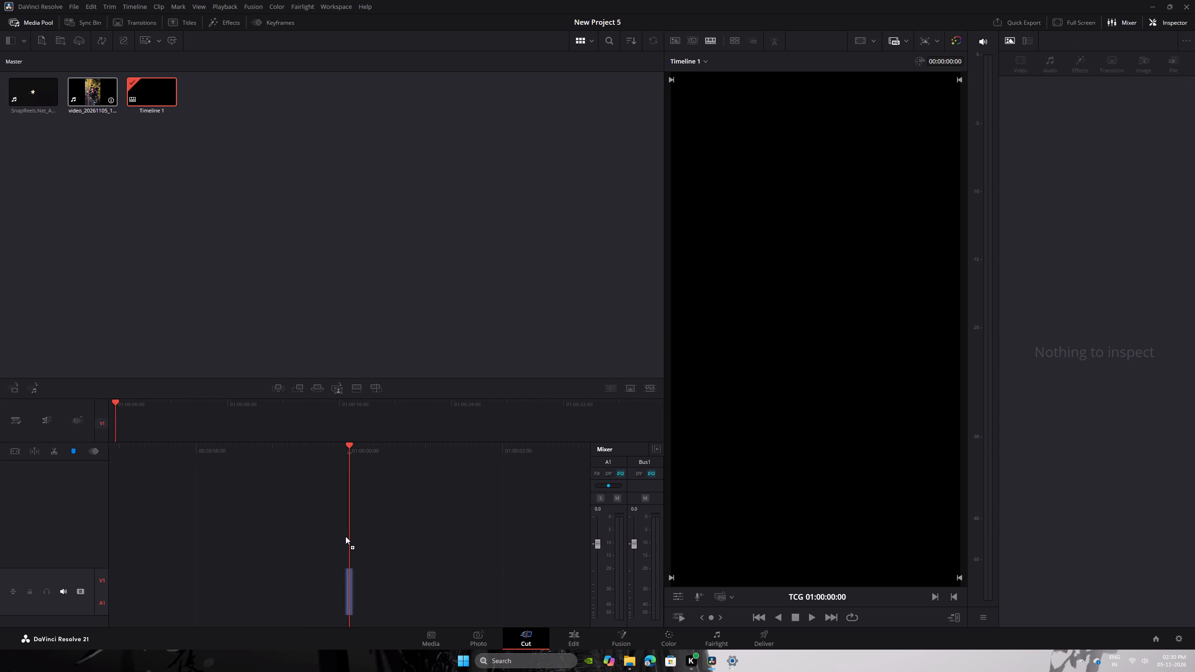
left_click_drag(345, 536, 351, 535)
key("space")
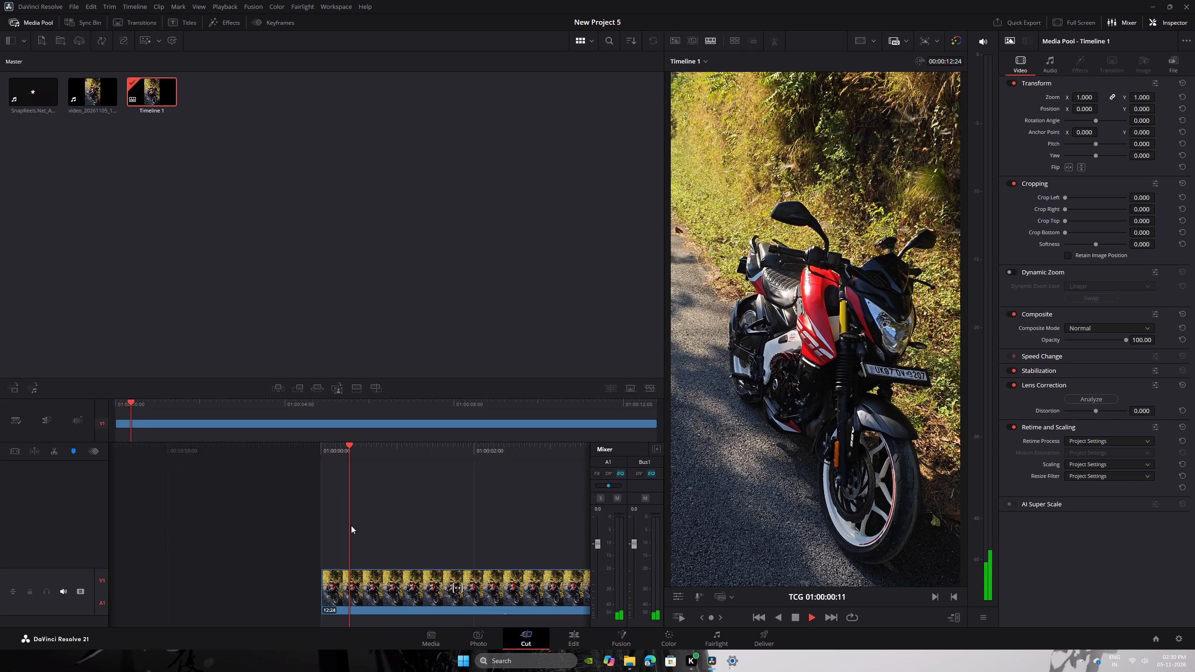
key("space")
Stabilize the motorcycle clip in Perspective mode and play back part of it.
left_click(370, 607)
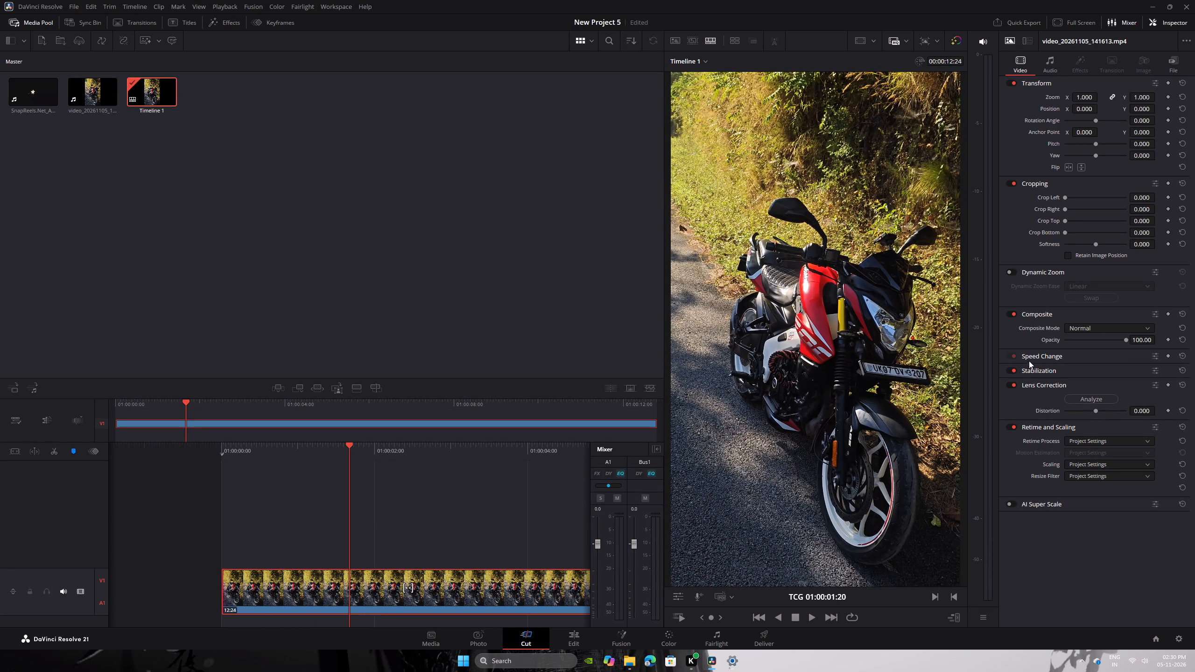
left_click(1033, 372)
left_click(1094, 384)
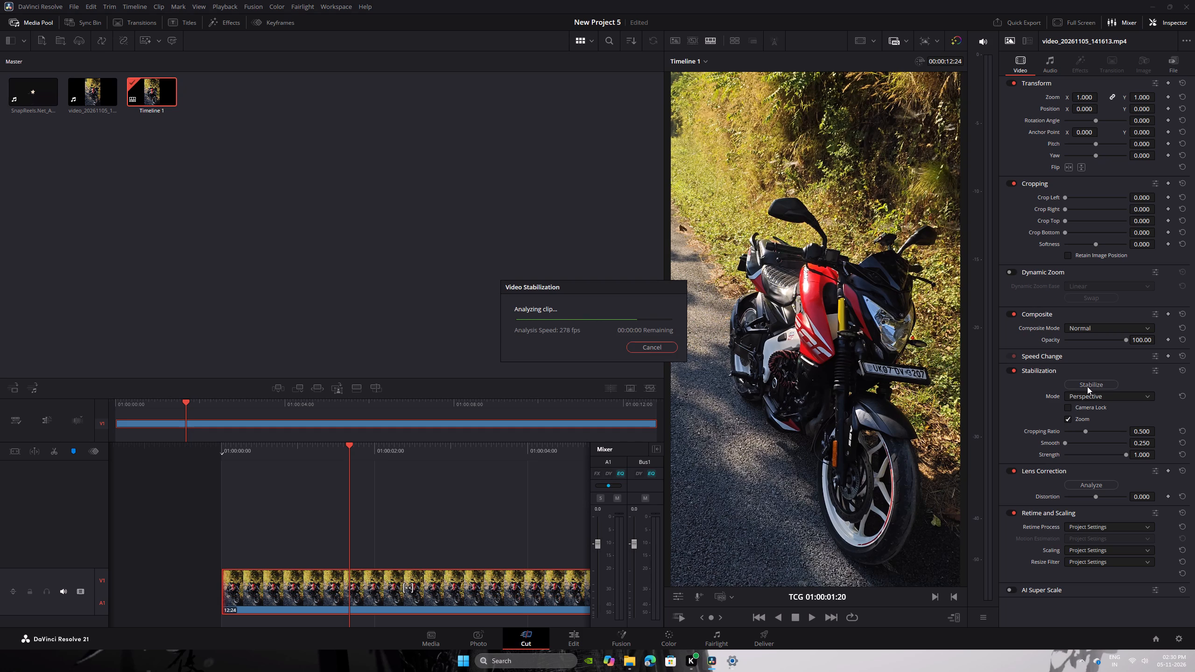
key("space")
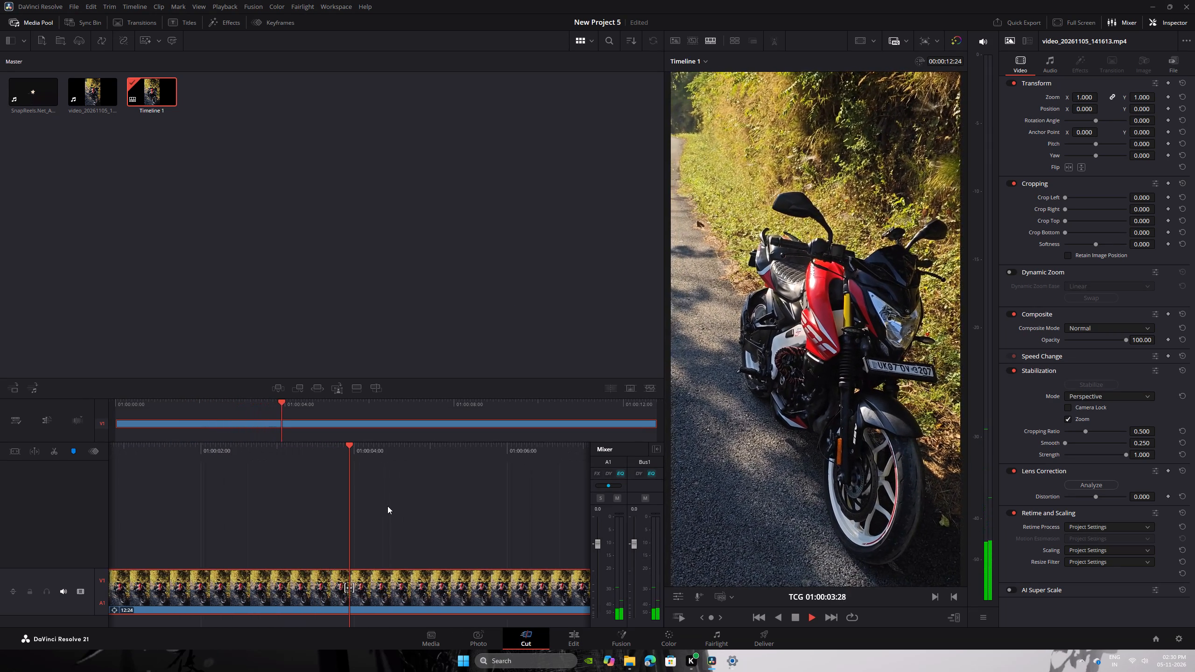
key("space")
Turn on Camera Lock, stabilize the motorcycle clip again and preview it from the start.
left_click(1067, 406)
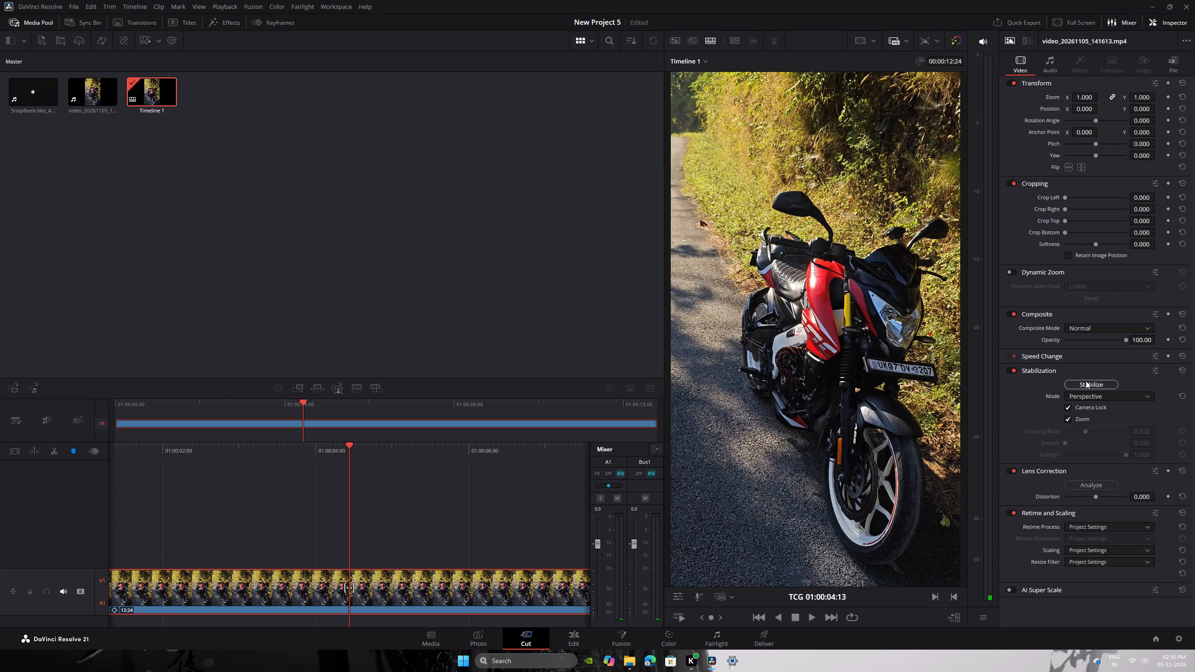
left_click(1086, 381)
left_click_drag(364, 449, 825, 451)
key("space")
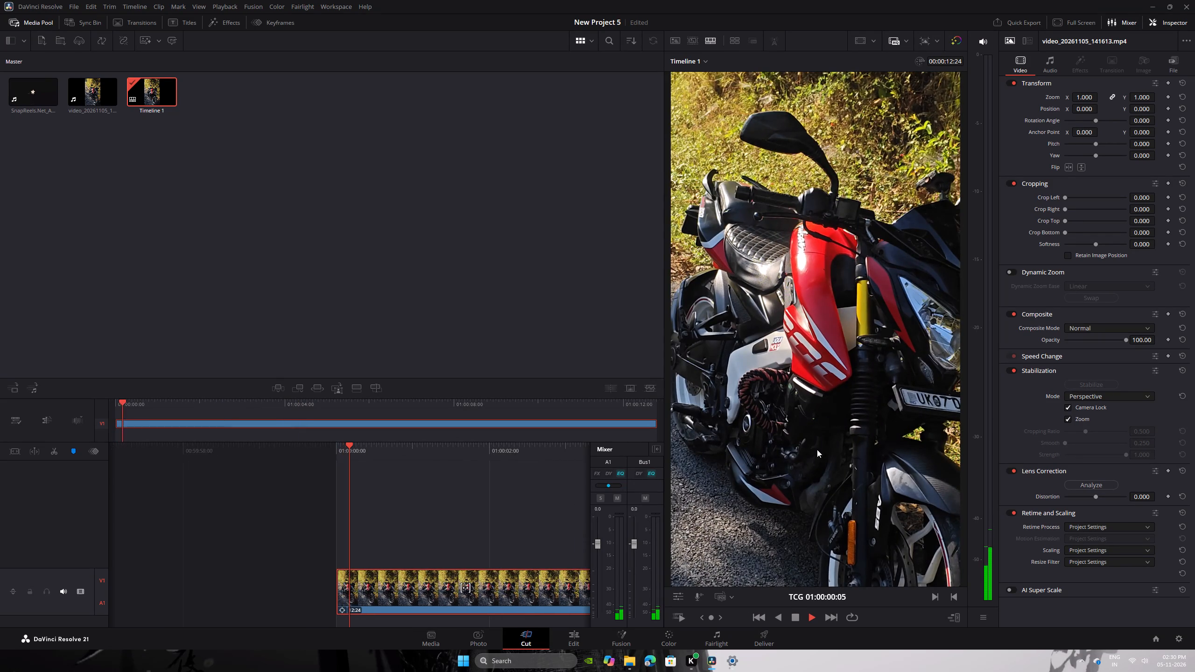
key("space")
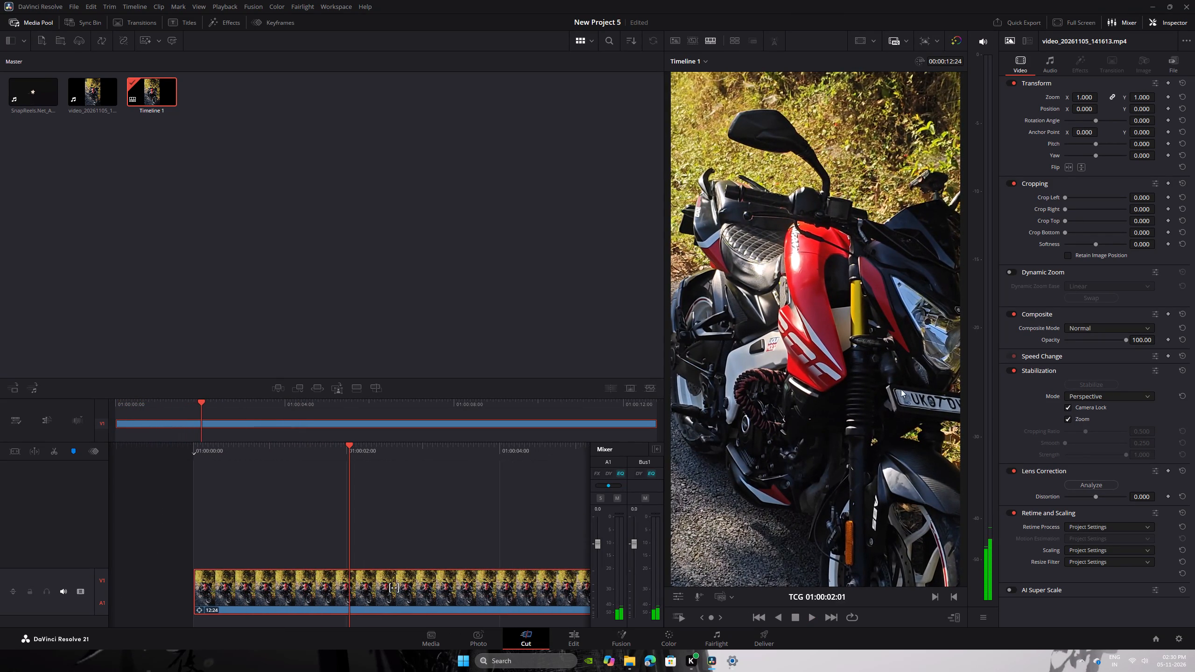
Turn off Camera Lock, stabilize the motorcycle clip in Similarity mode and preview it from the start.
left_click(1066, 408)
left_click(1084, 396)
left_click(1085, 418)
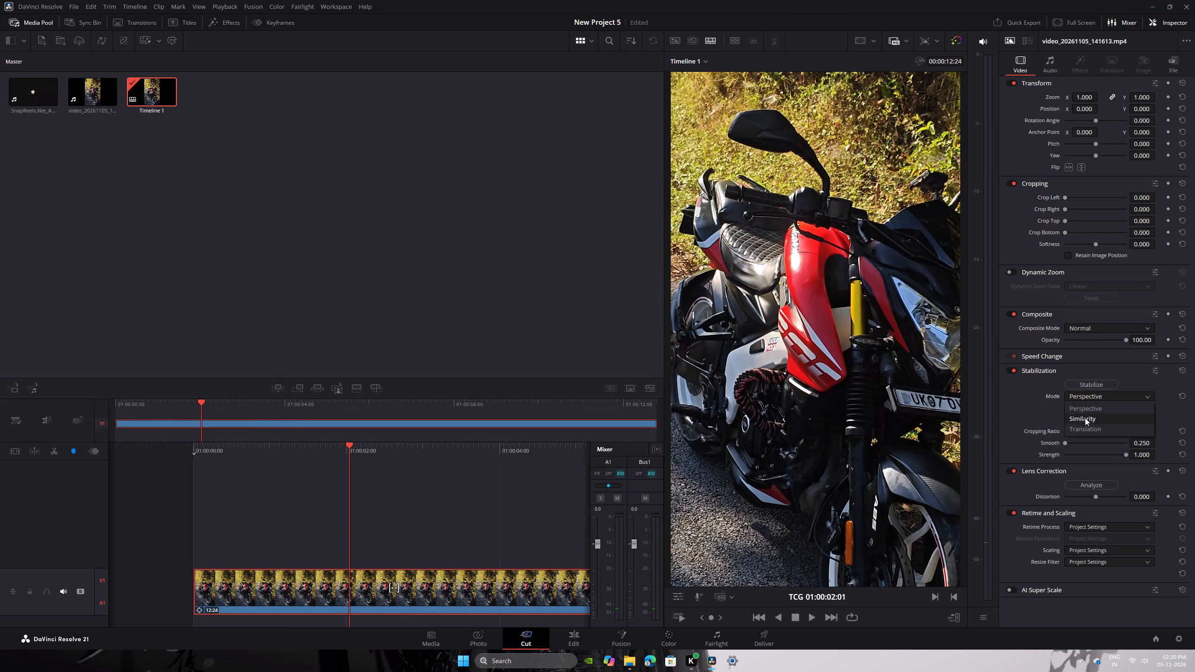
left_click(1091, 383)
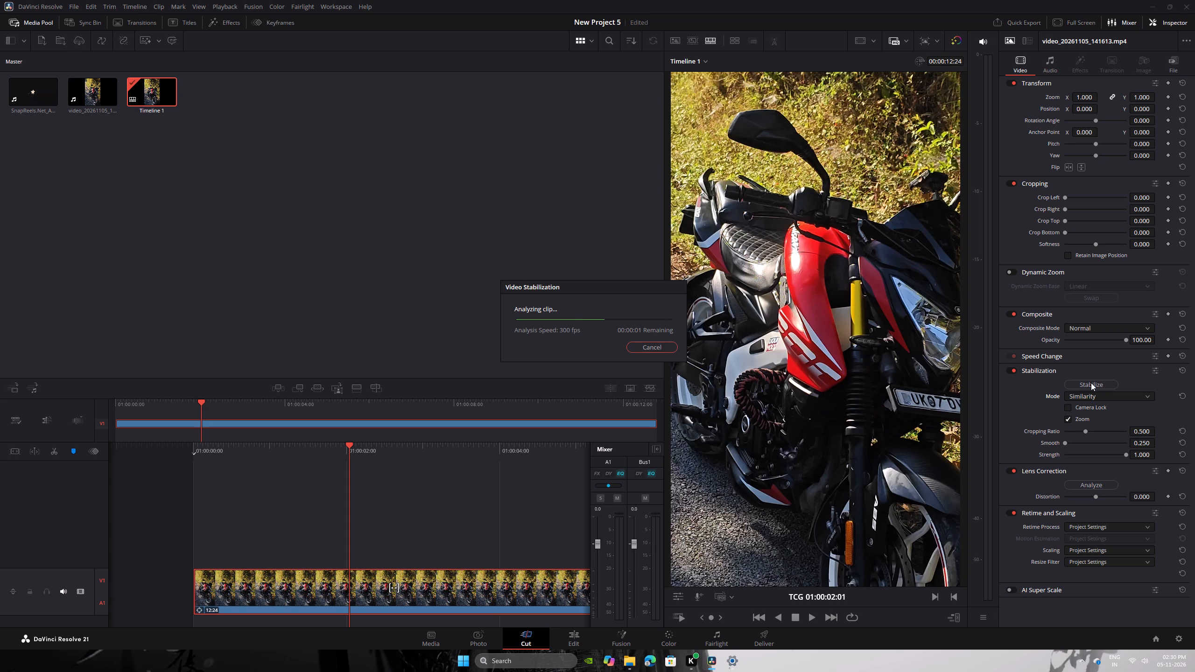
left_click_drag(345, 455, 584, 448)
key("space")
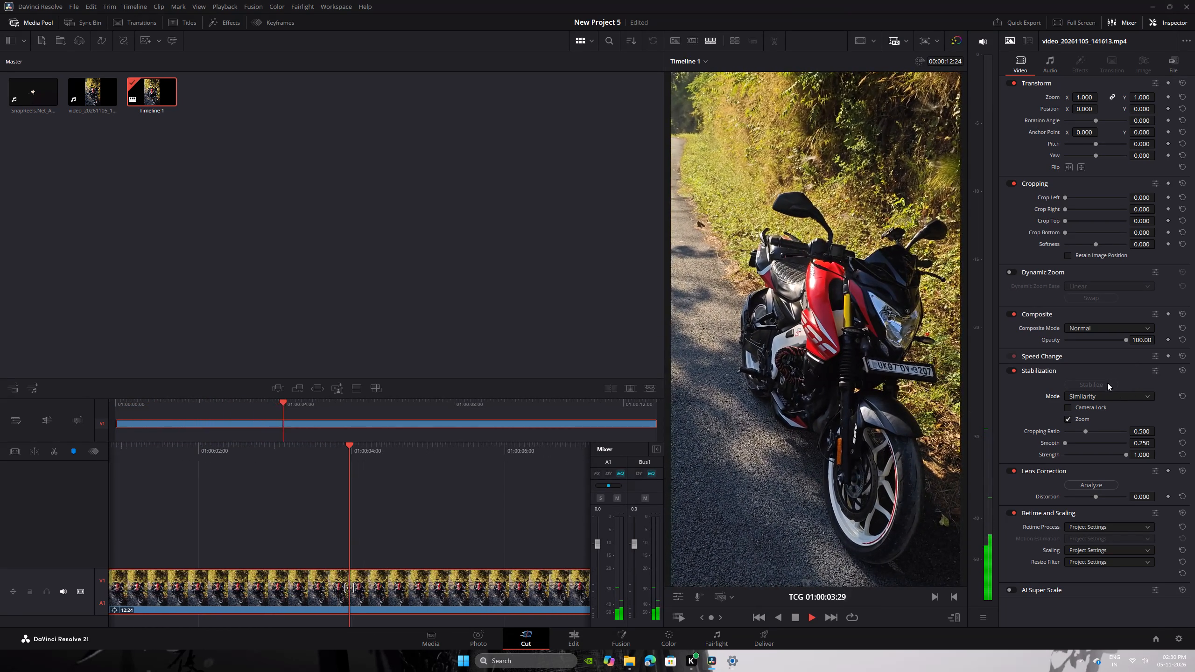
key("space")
Stabilize the motorcycle clip in Translation mode and play it back from the start.
left_click(1099, 396)
left_click(1102, 425)
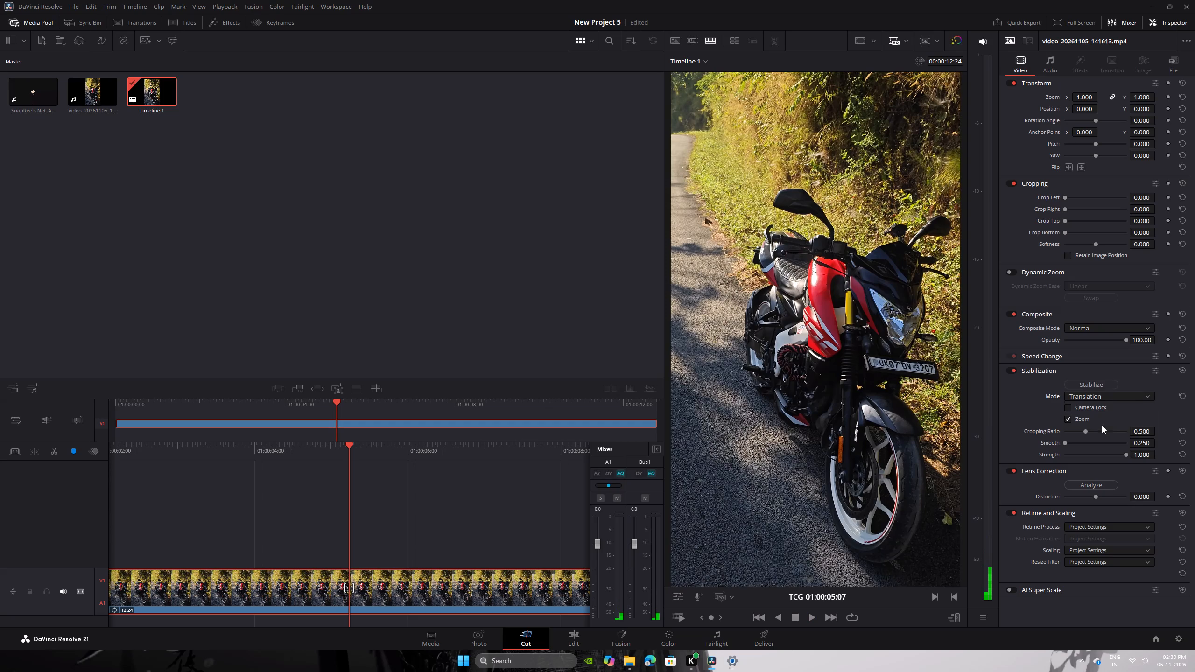
left_click(1104, 380)
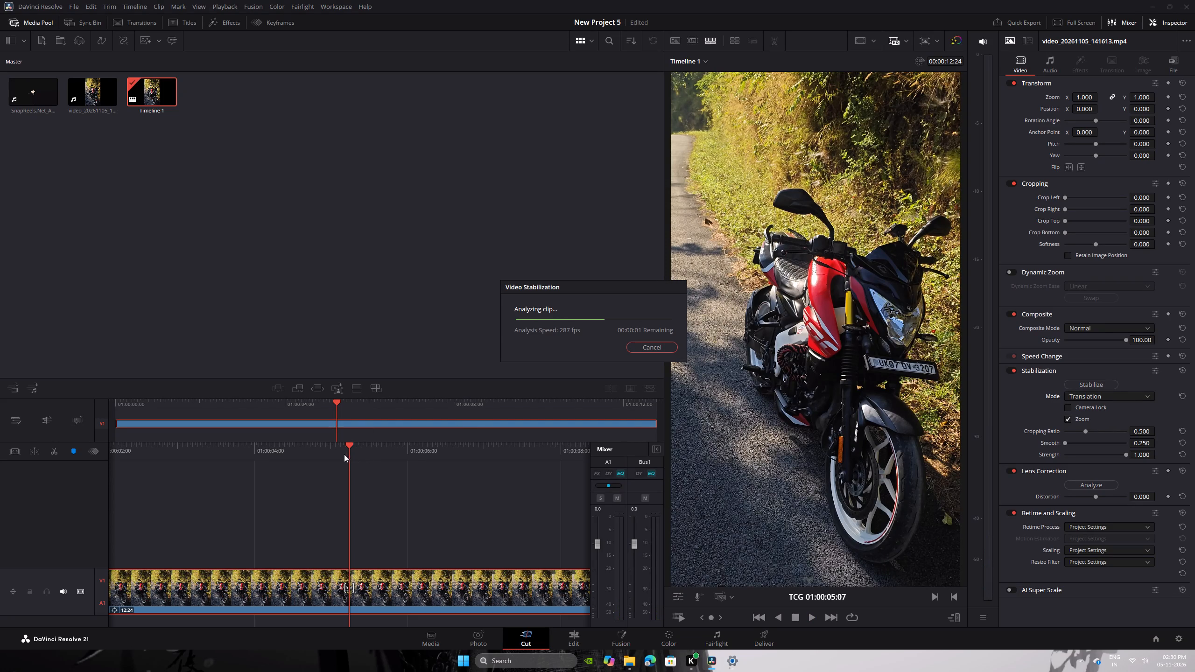
left_click_drag(352, 448, 850, 455)
key("space")
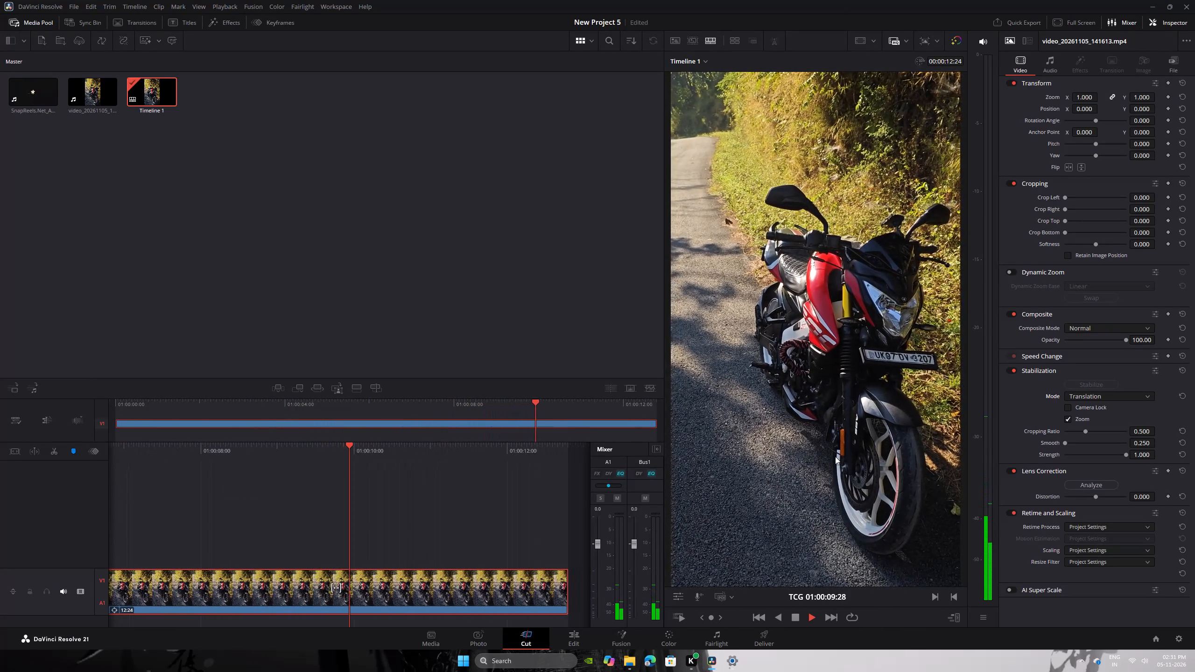
key("space")
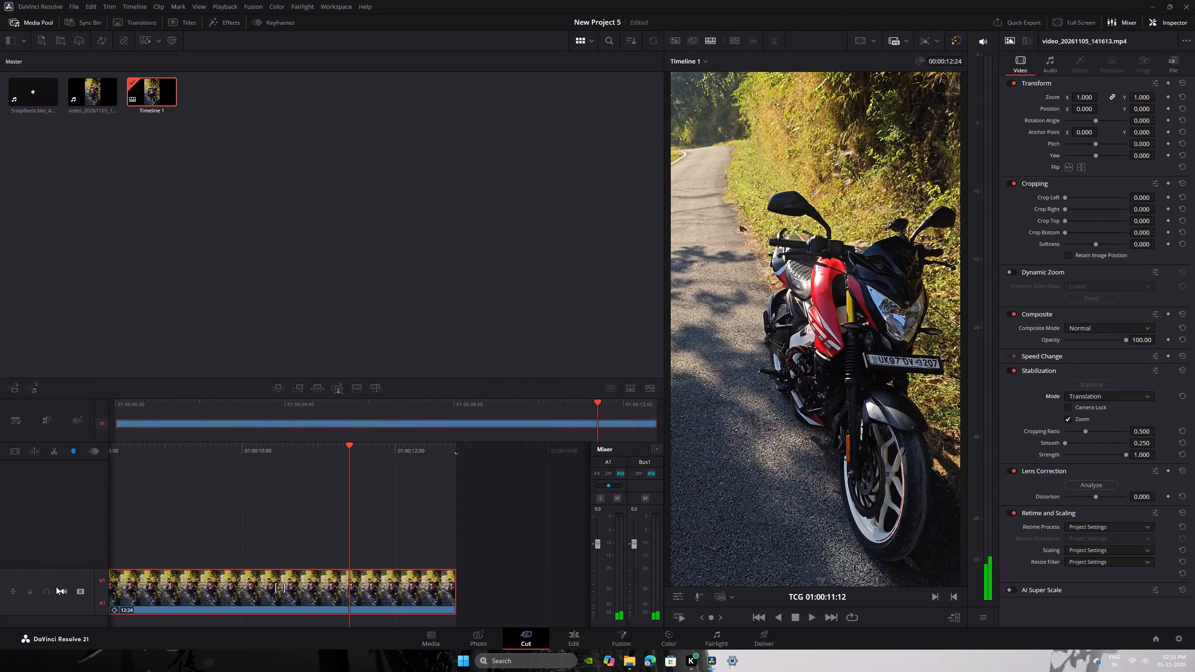
Mute the audio of the motorcycle clip's track.
left_click(61, 593)
Place the SnapReels text clip on a track above the motorcycle clip, aligned to the timeline start, and preview it.
left_click_drag(34, 102, 188, 487)
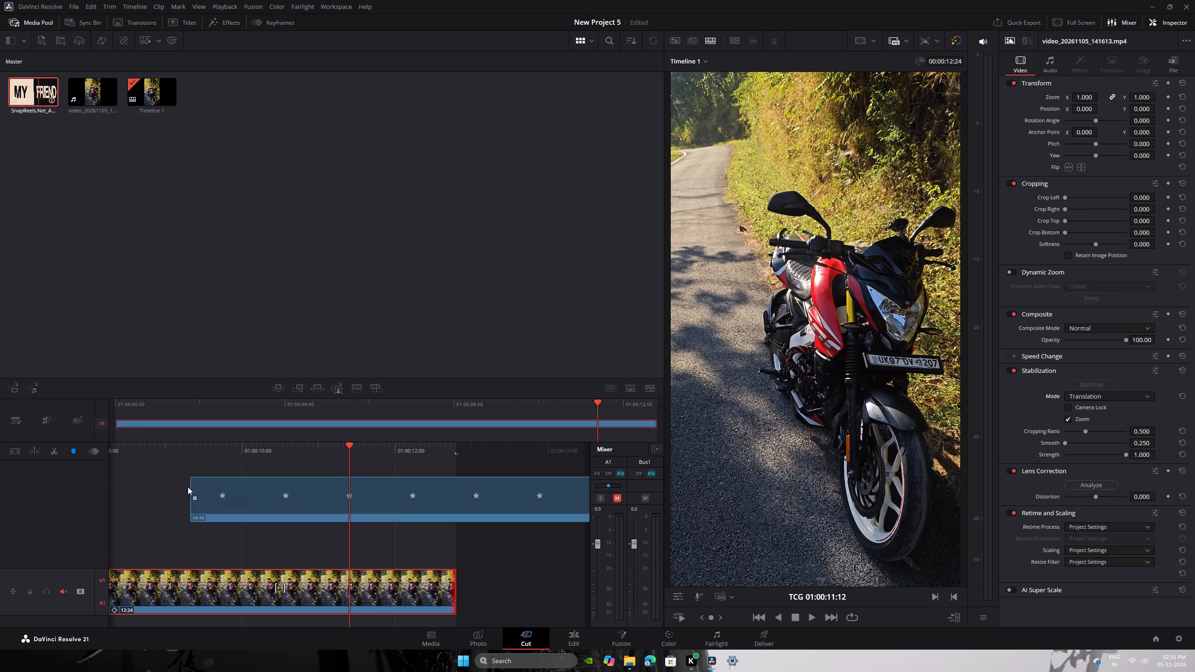
left_click_drag(188, 487, 351, 519)
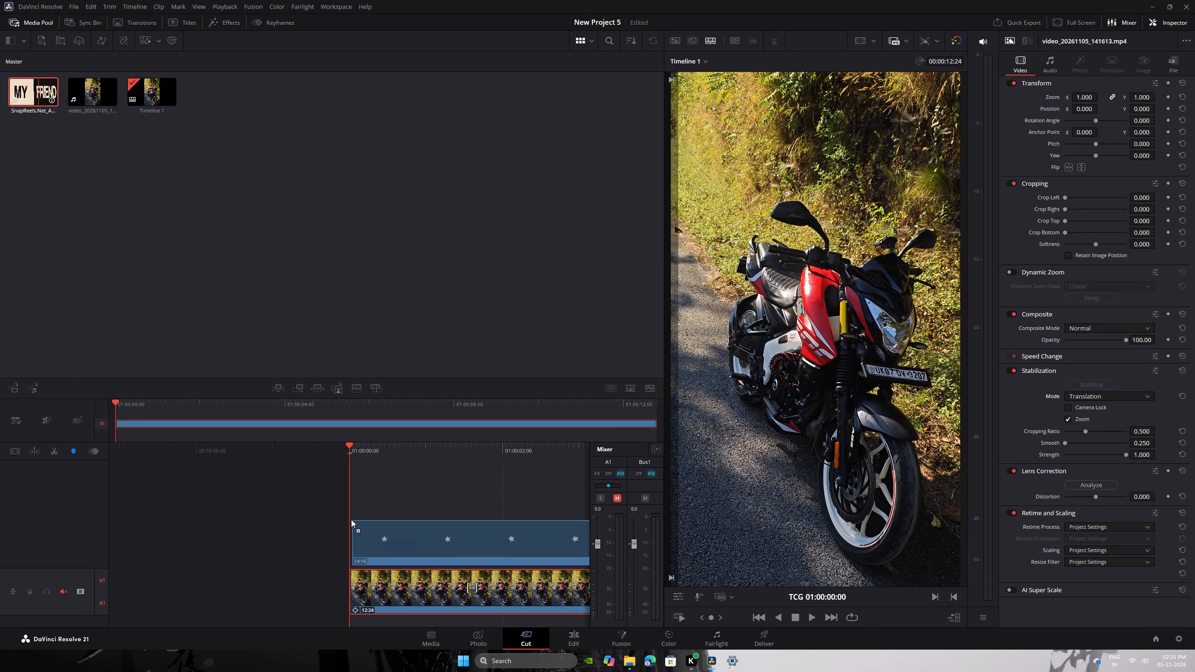
left_click_drag(351, 519, 357, 515)
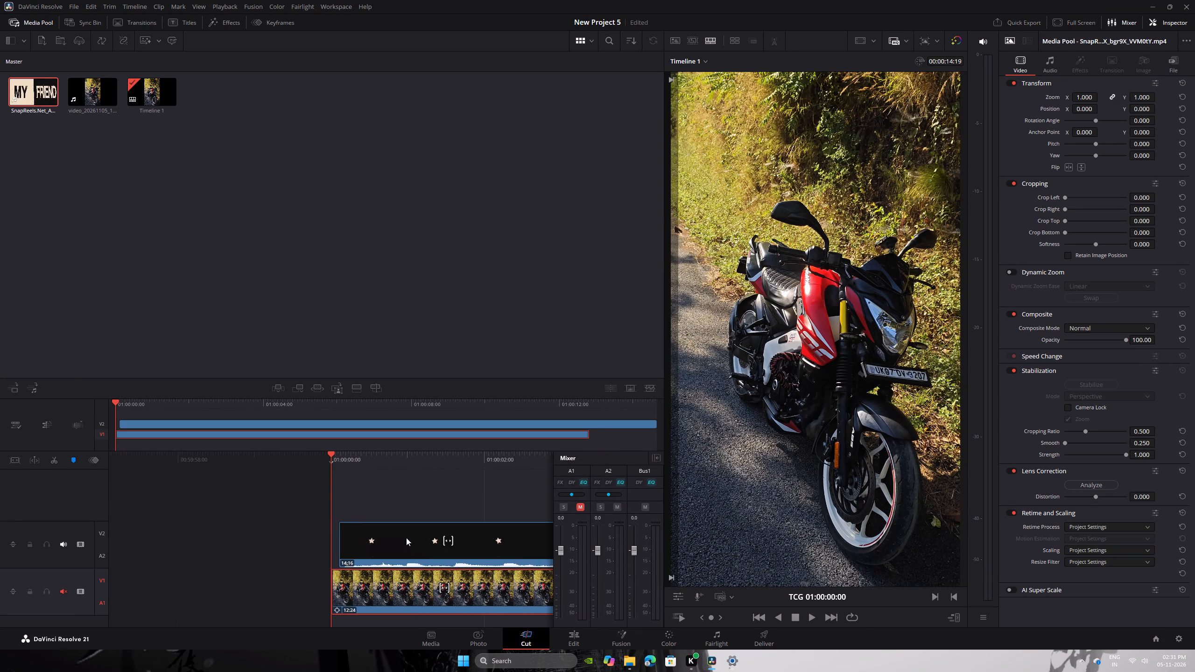
left_click_drag(425, 541, 391, 543)
left_click_drag(329, 455, 419, 451)
key("space")
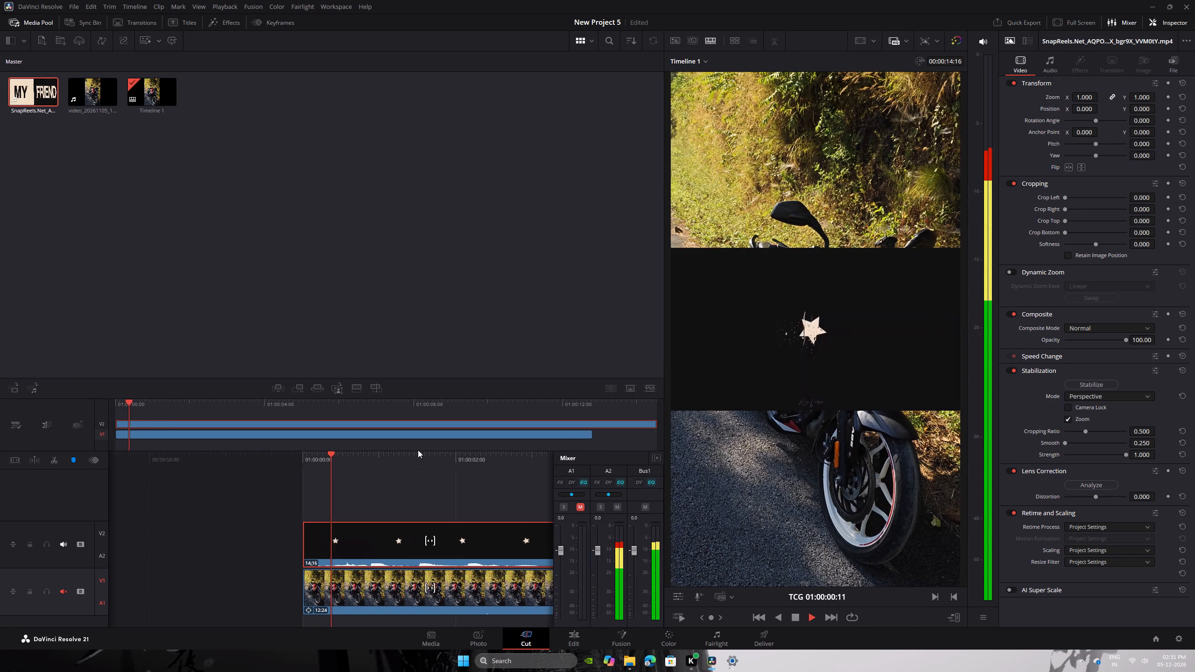
key("space")
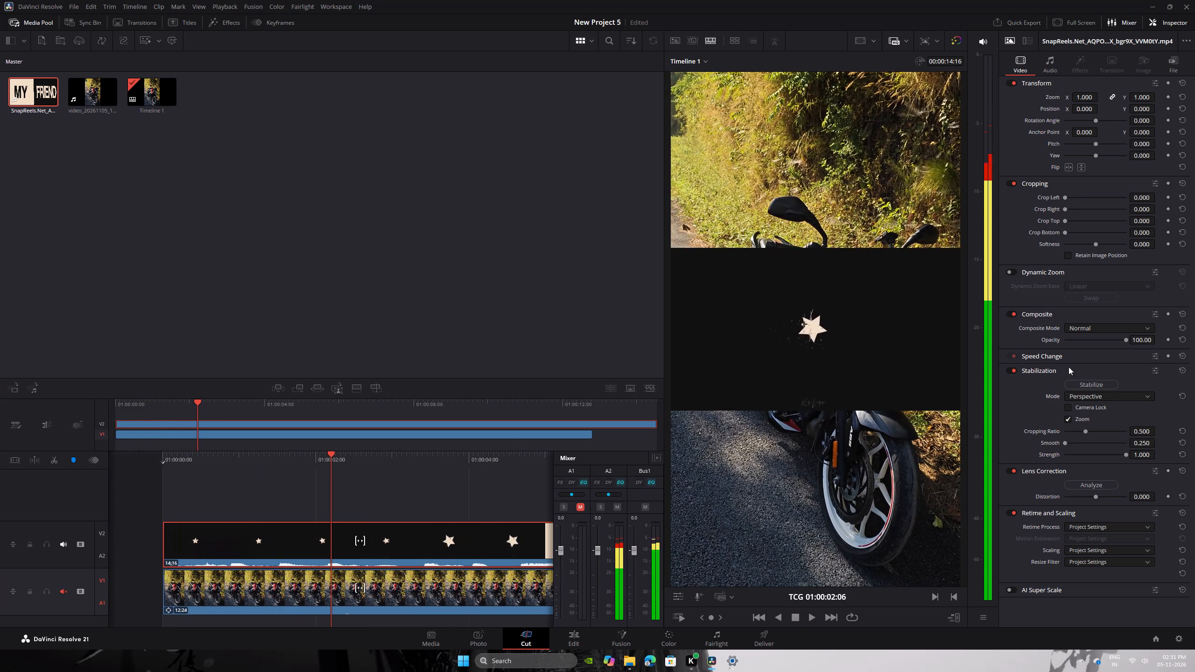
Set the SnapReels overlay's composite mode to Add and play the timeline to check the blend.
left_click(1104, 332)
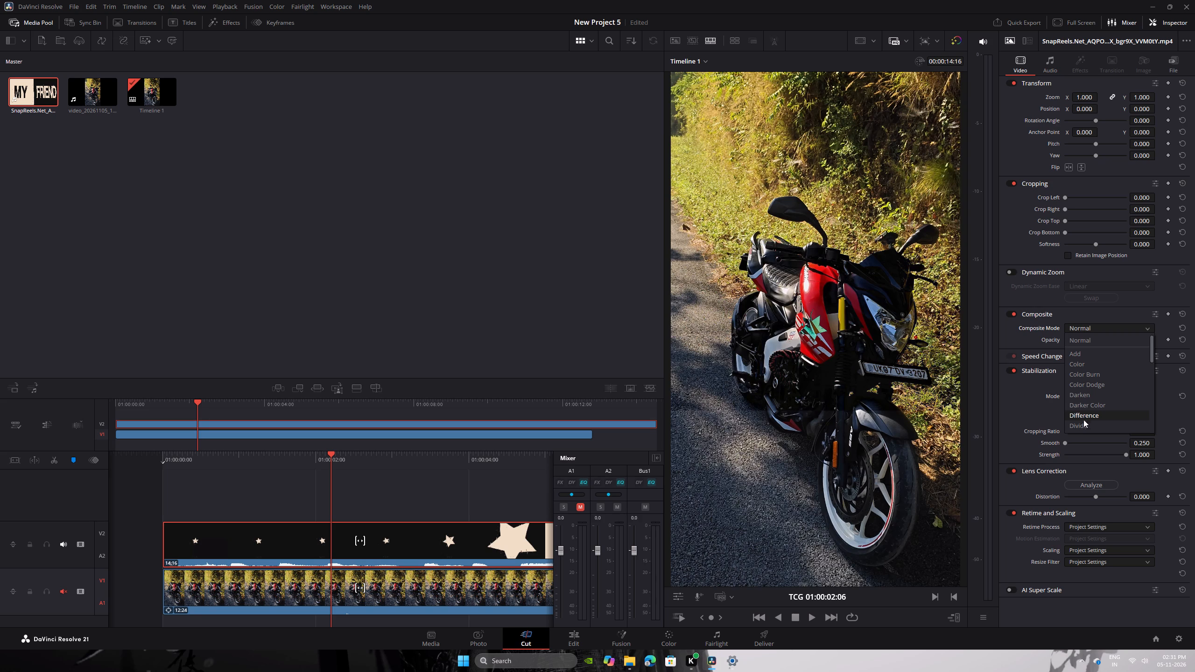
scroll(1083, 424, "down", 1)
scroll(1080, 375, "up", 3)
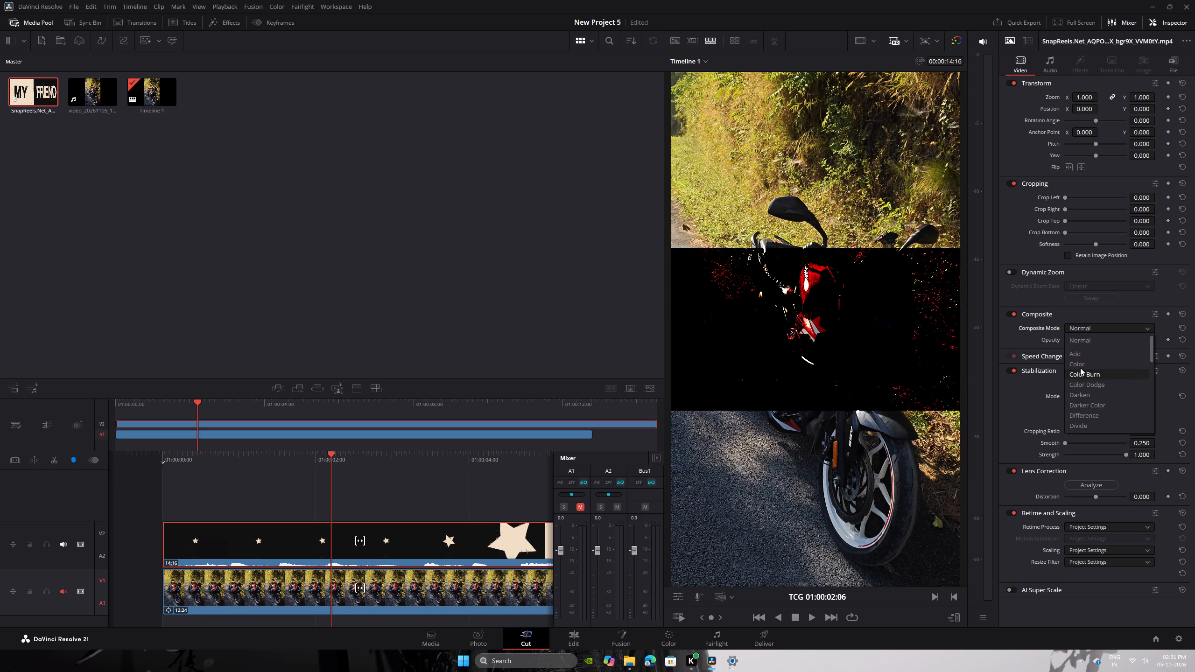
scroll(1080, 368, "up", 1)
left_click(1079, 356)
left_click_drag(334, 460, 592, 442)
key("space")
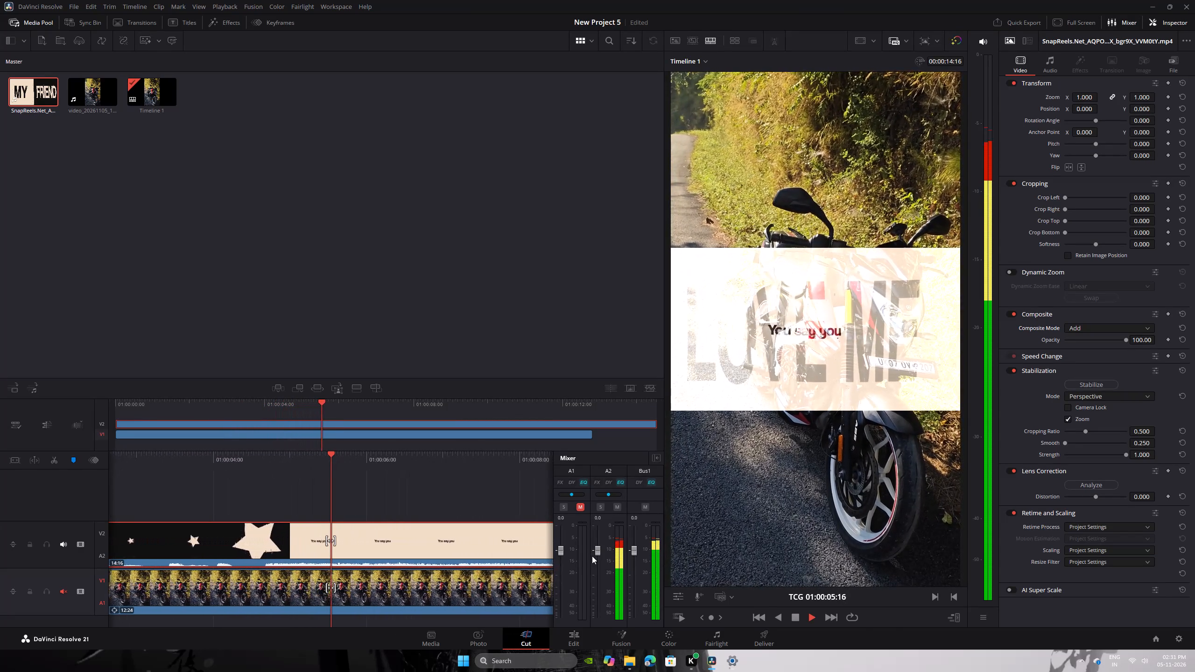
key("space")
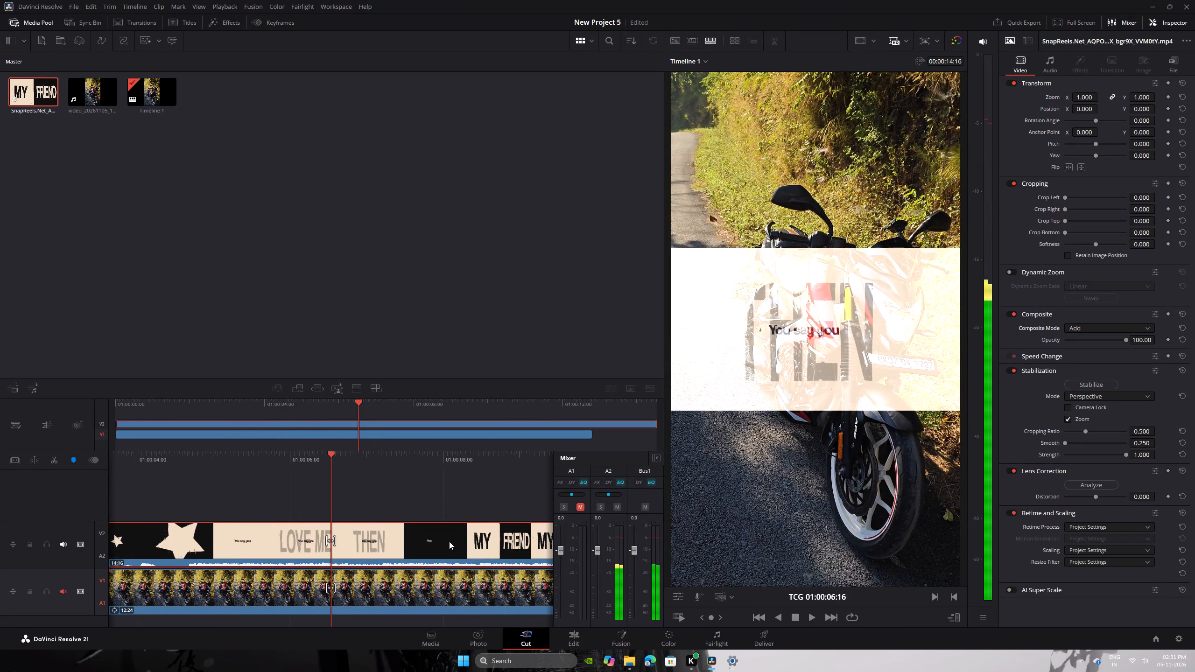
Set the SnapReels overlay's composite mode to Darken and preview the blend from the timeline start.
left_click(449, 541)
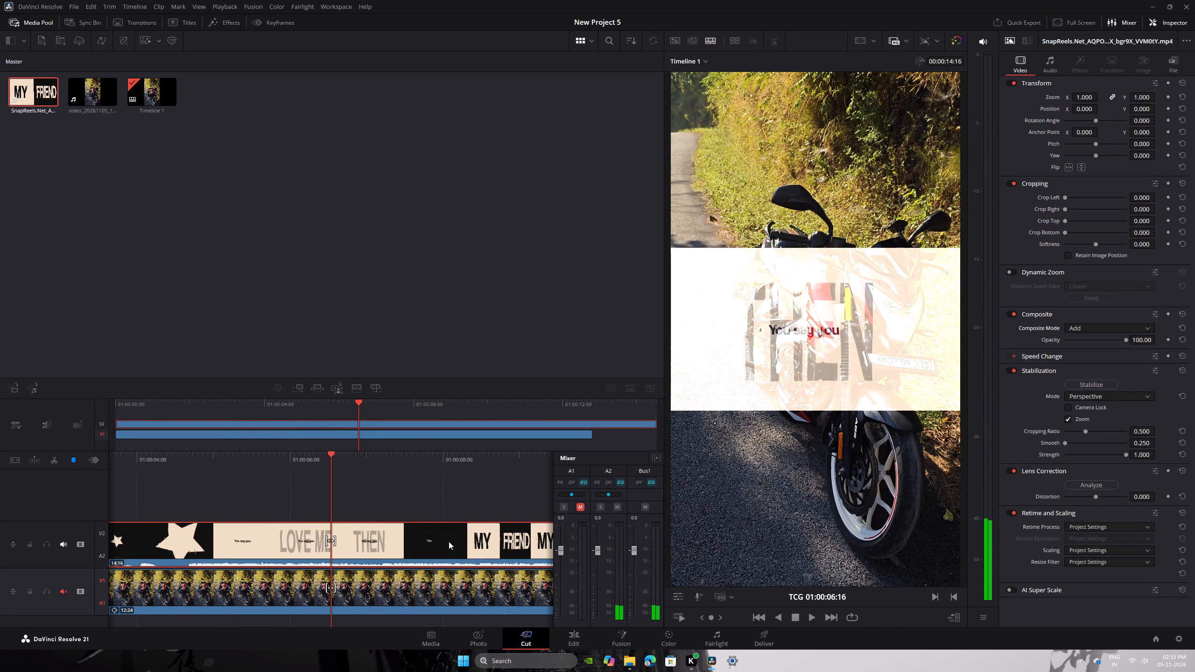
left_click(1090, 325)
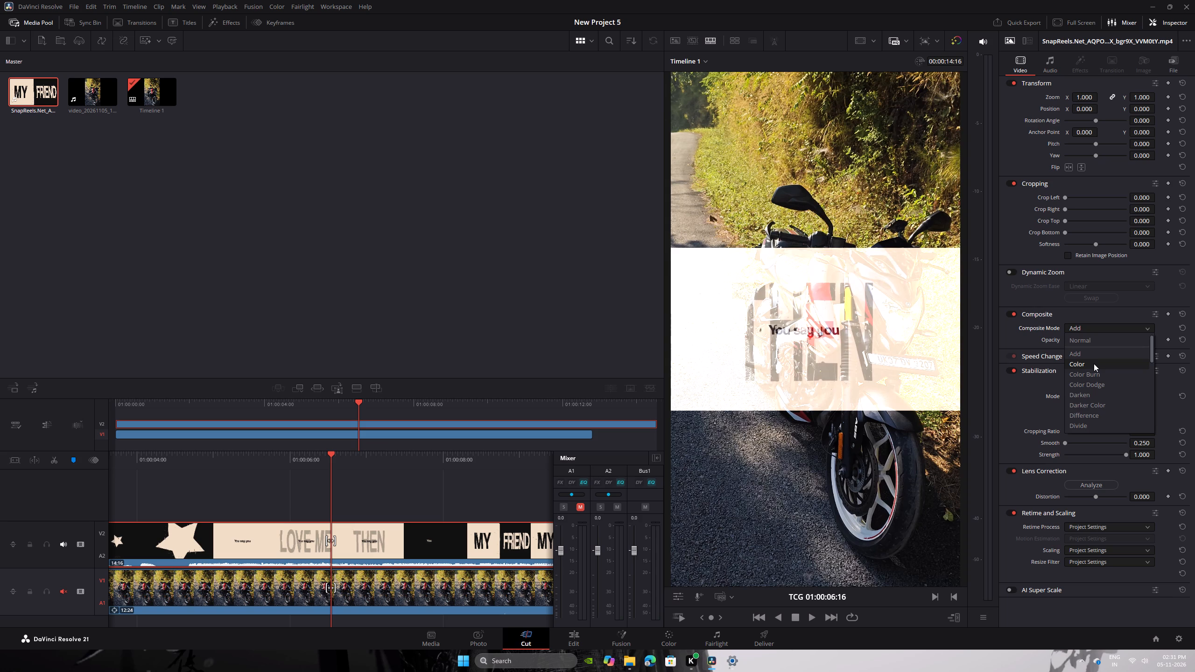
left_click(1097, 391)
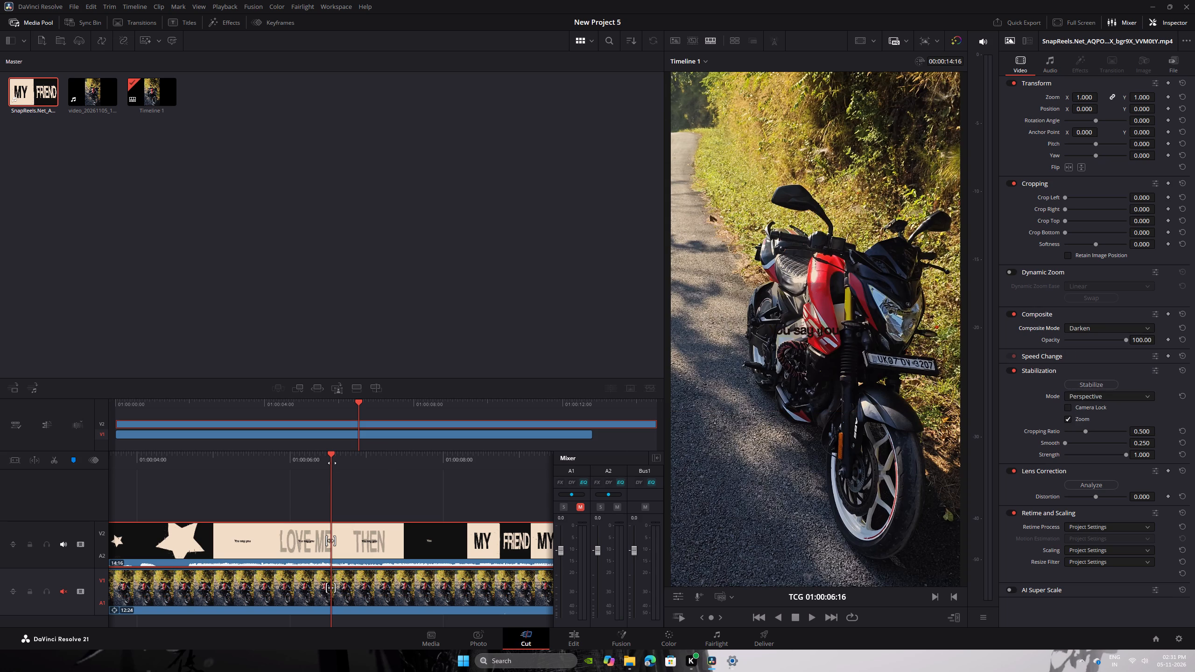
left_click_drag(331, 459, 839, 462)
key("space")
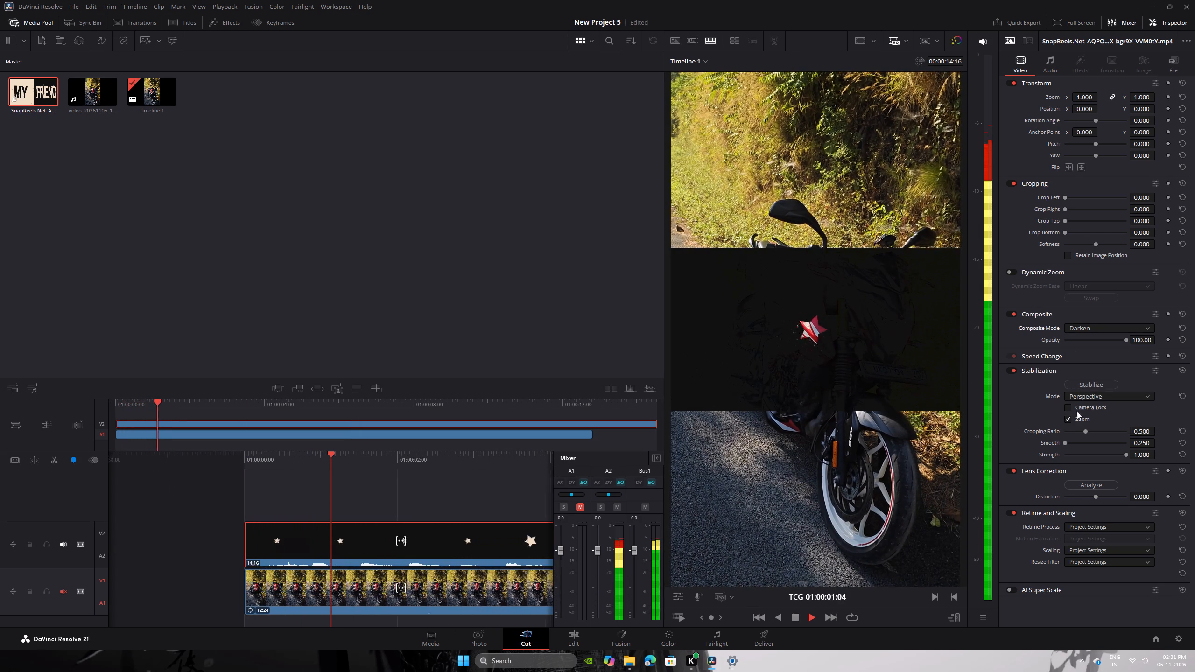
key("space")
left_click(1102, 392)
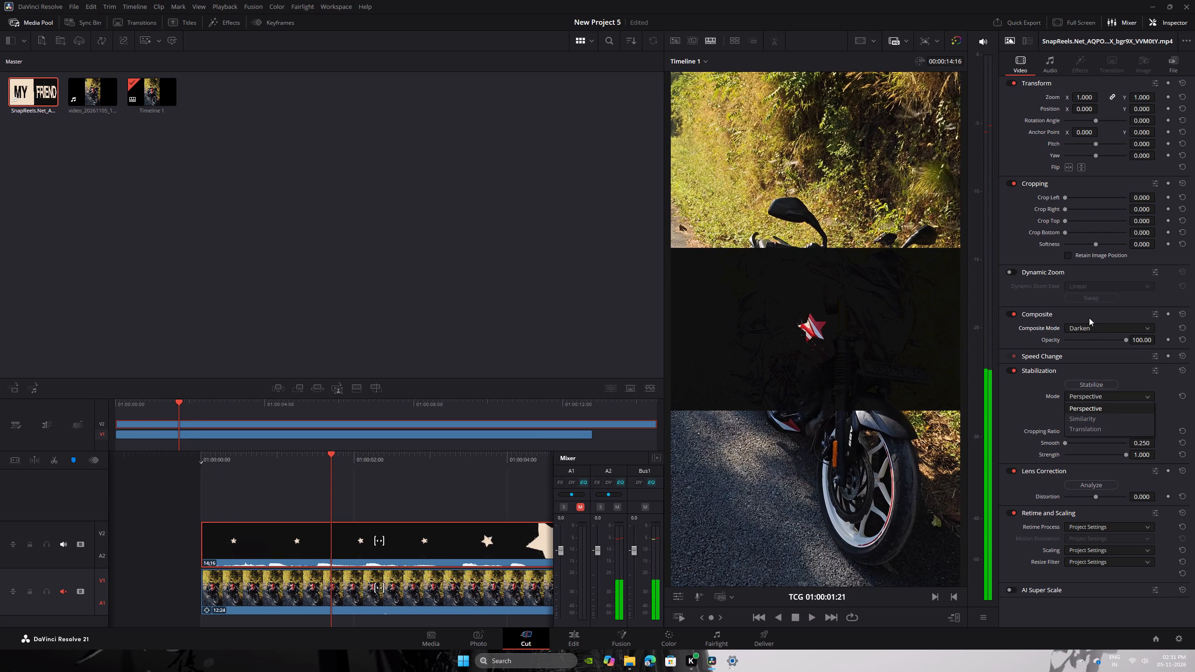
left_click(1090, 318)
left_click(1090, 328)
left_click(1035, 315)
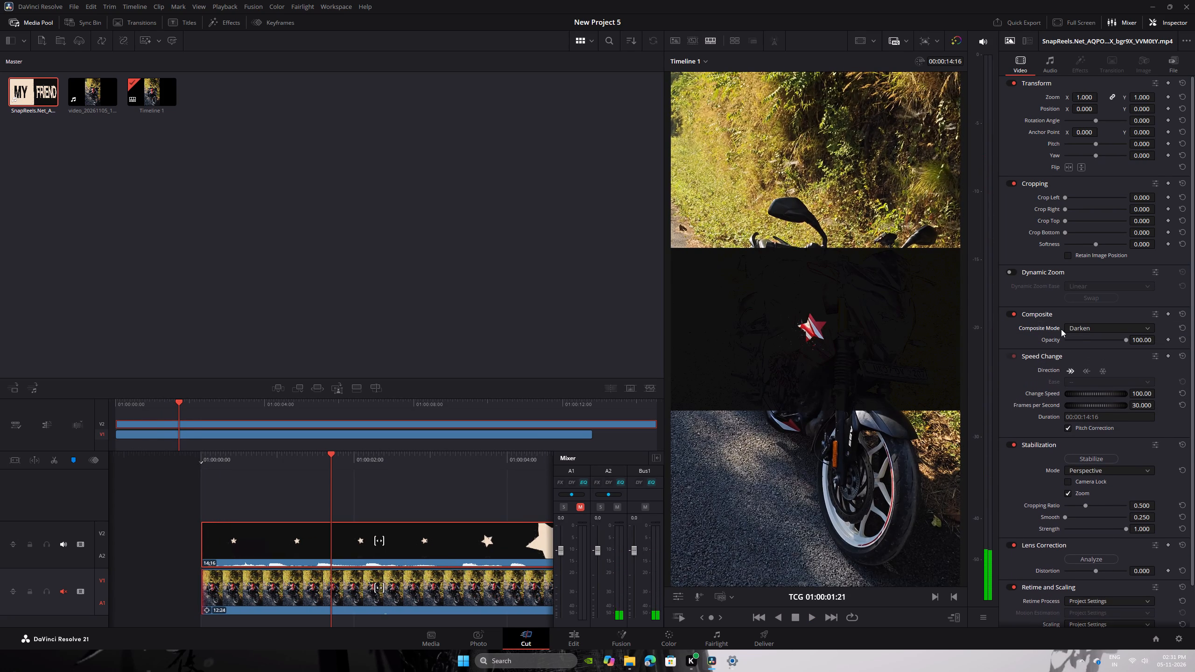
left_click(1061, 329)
Set the SnapReels overlay's composite mode to Difference.
left_click(1084, 329)
scroll(1092, 409, "down", 1)
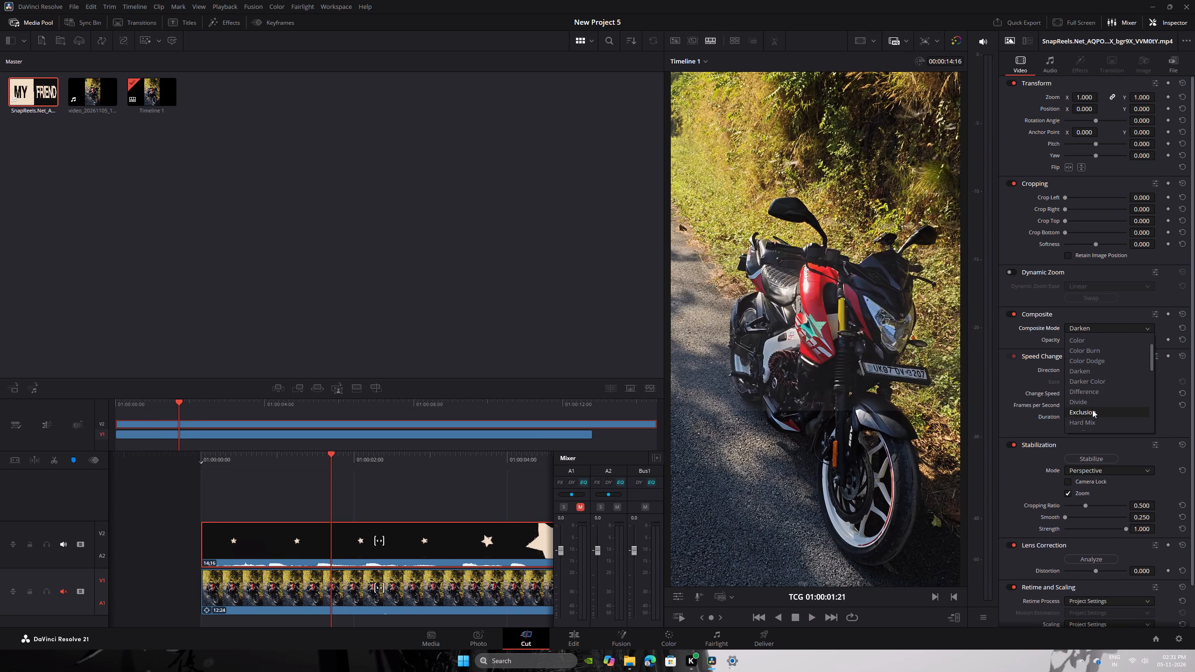
left_click(1092, 396)
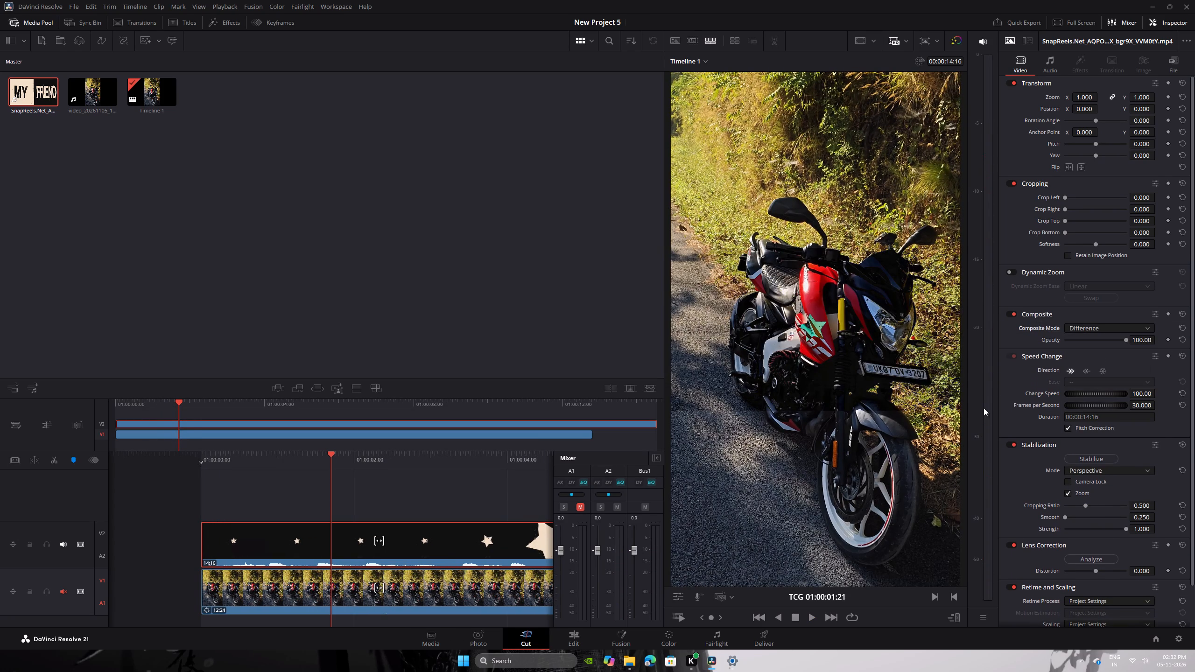
Play the timeline from its start to check the SnapReels overlay's Difference blend.
left_click_drag(331, 465, 110, 472)
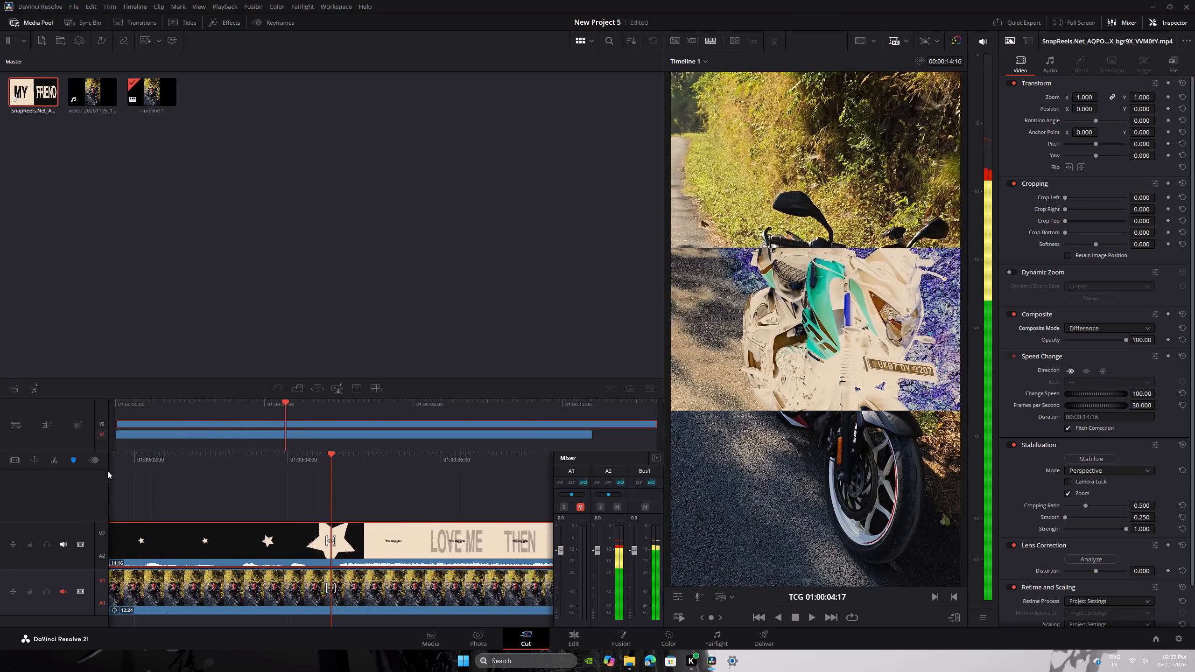
key("space")
key("space")
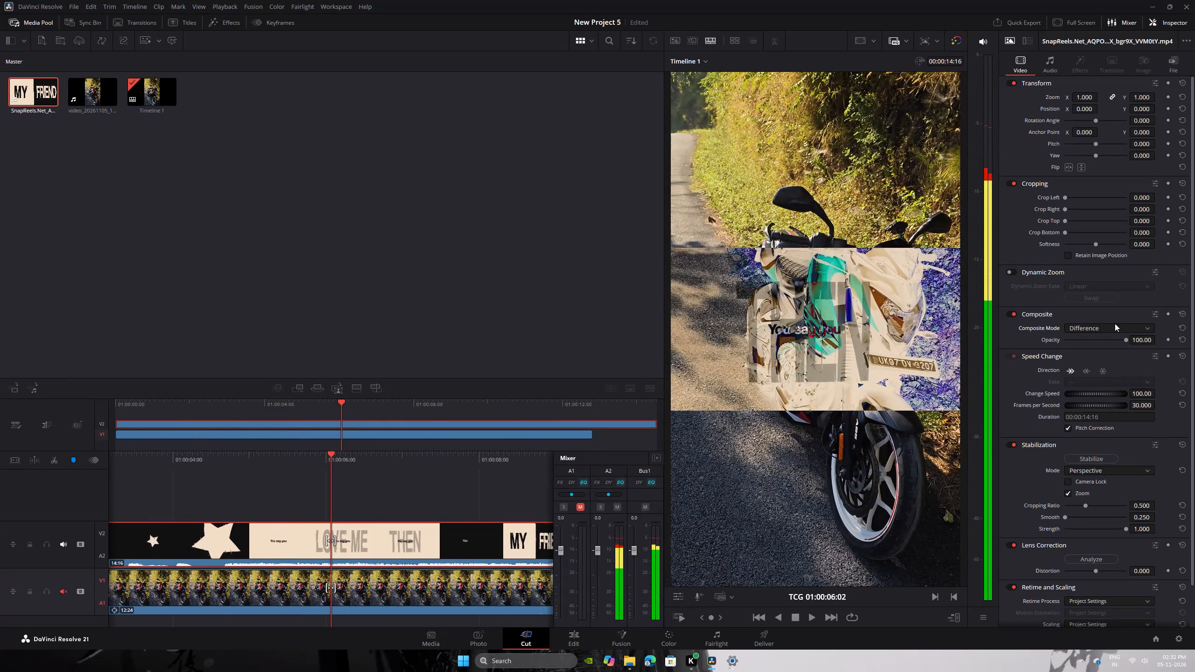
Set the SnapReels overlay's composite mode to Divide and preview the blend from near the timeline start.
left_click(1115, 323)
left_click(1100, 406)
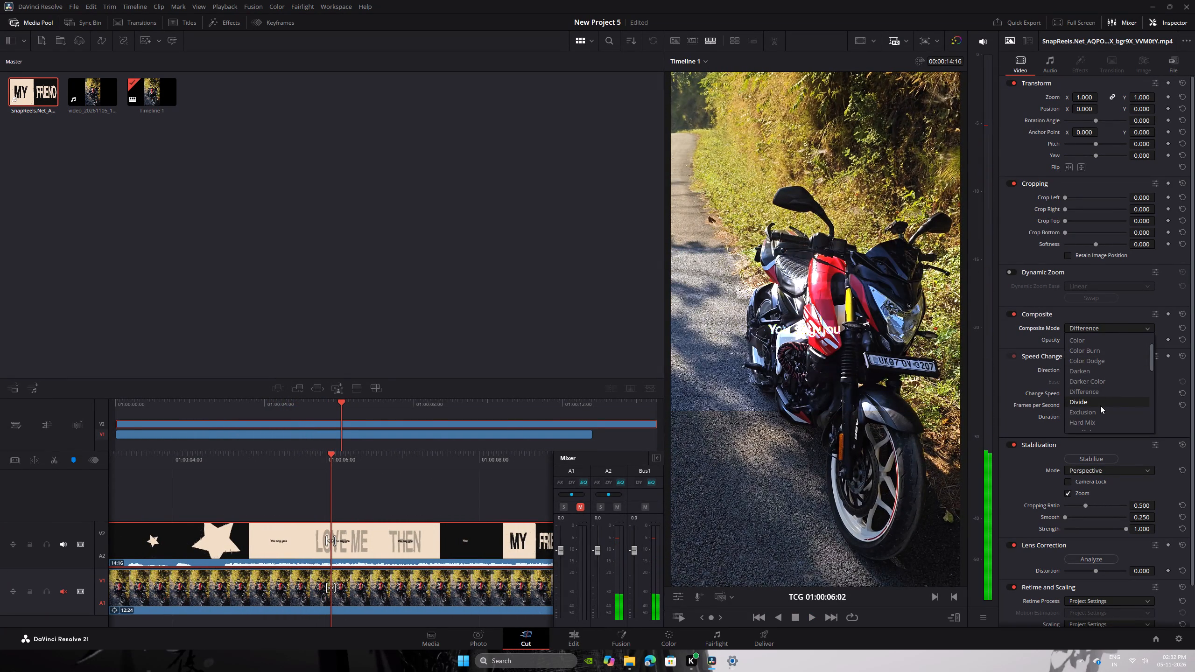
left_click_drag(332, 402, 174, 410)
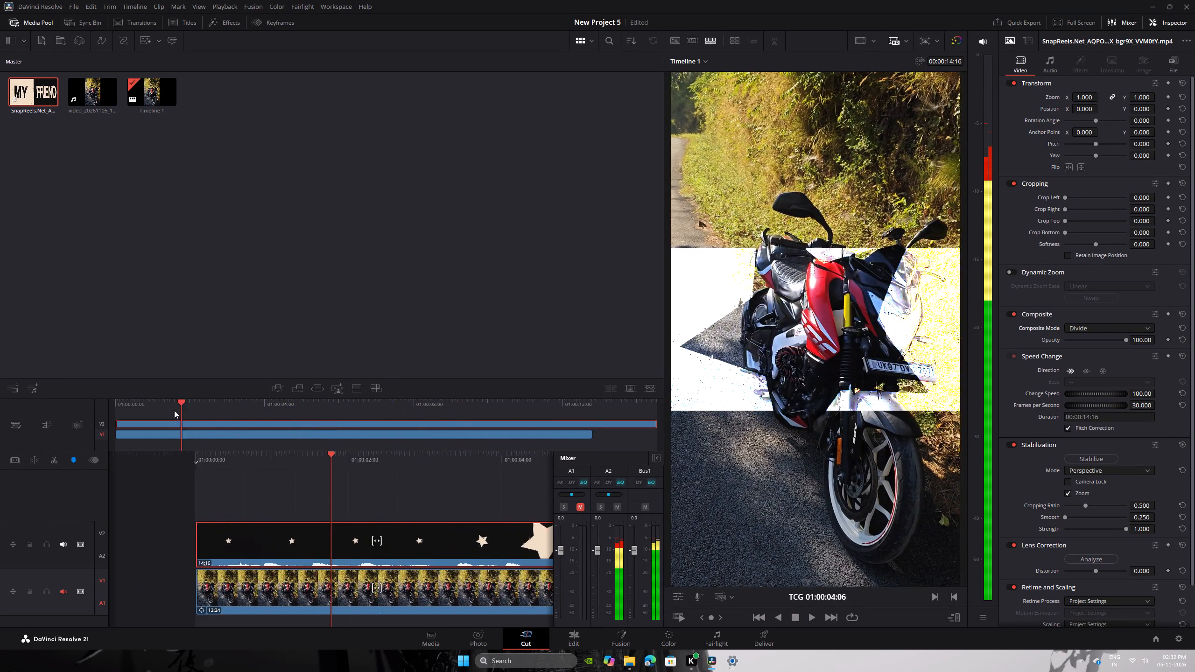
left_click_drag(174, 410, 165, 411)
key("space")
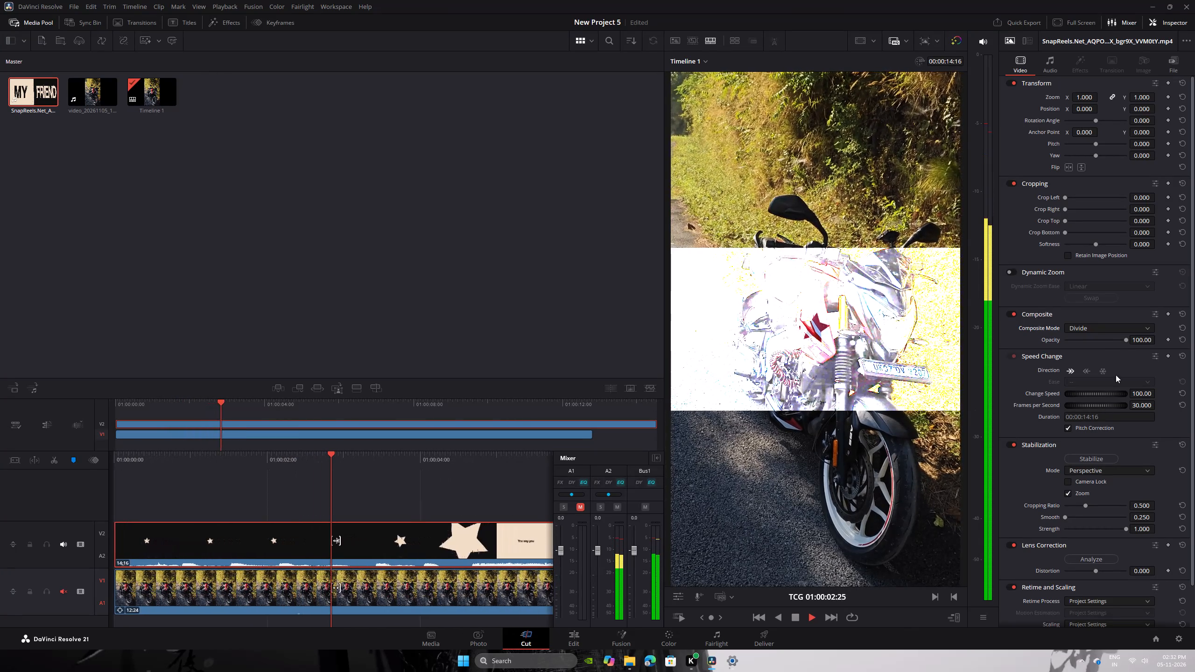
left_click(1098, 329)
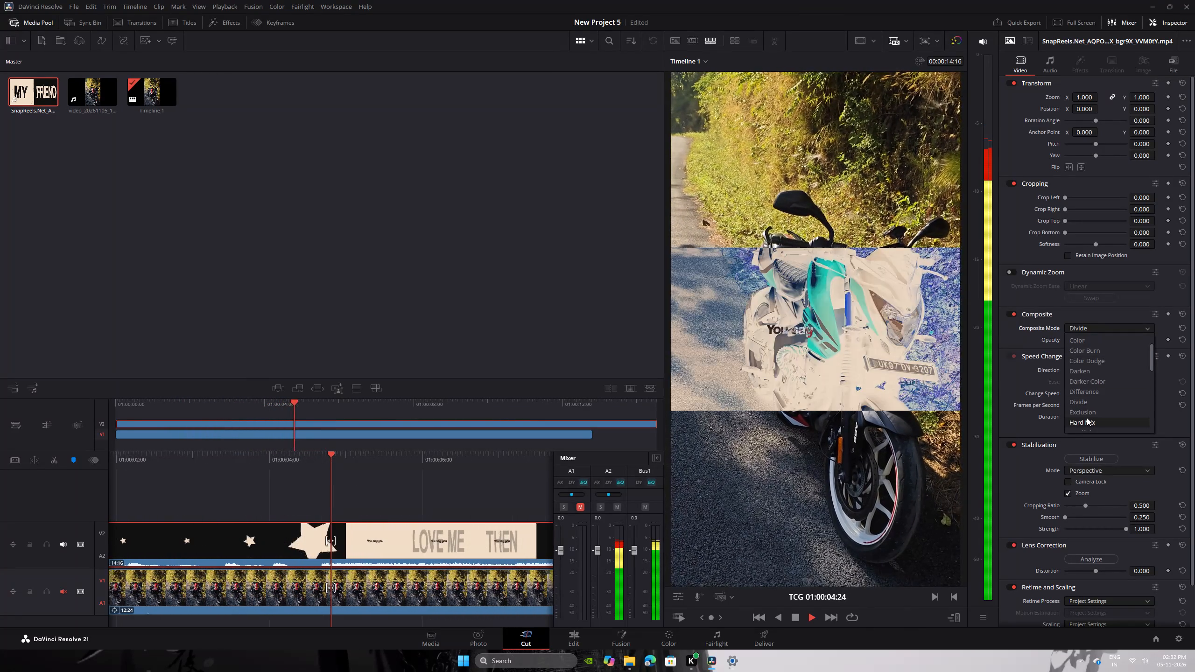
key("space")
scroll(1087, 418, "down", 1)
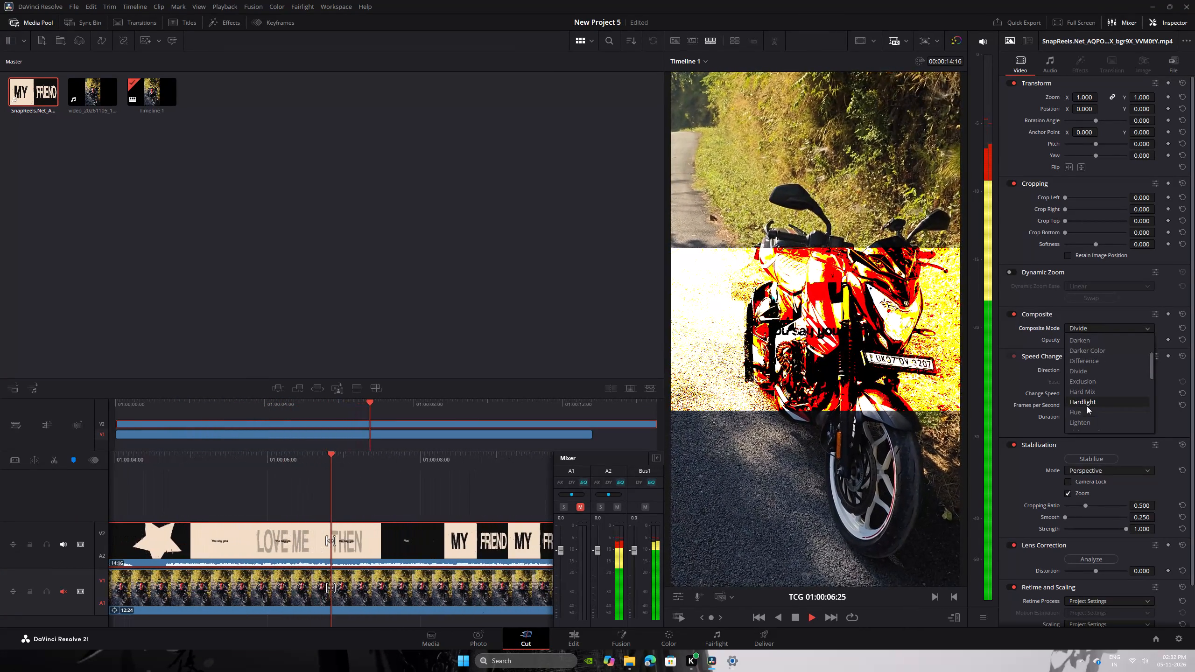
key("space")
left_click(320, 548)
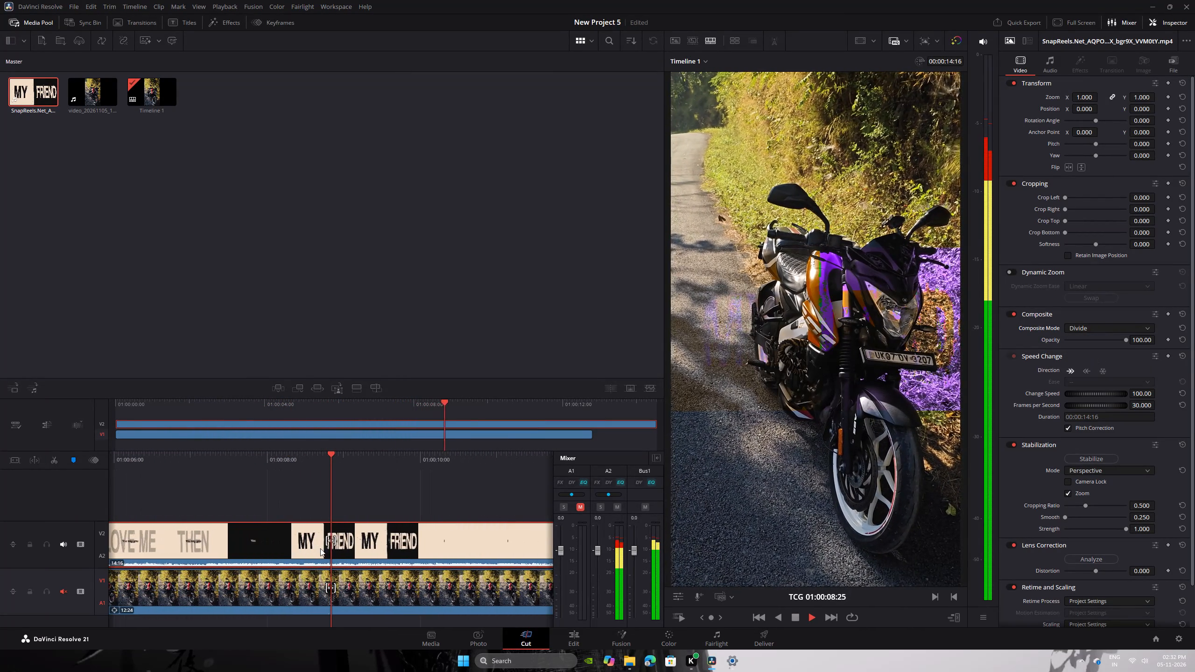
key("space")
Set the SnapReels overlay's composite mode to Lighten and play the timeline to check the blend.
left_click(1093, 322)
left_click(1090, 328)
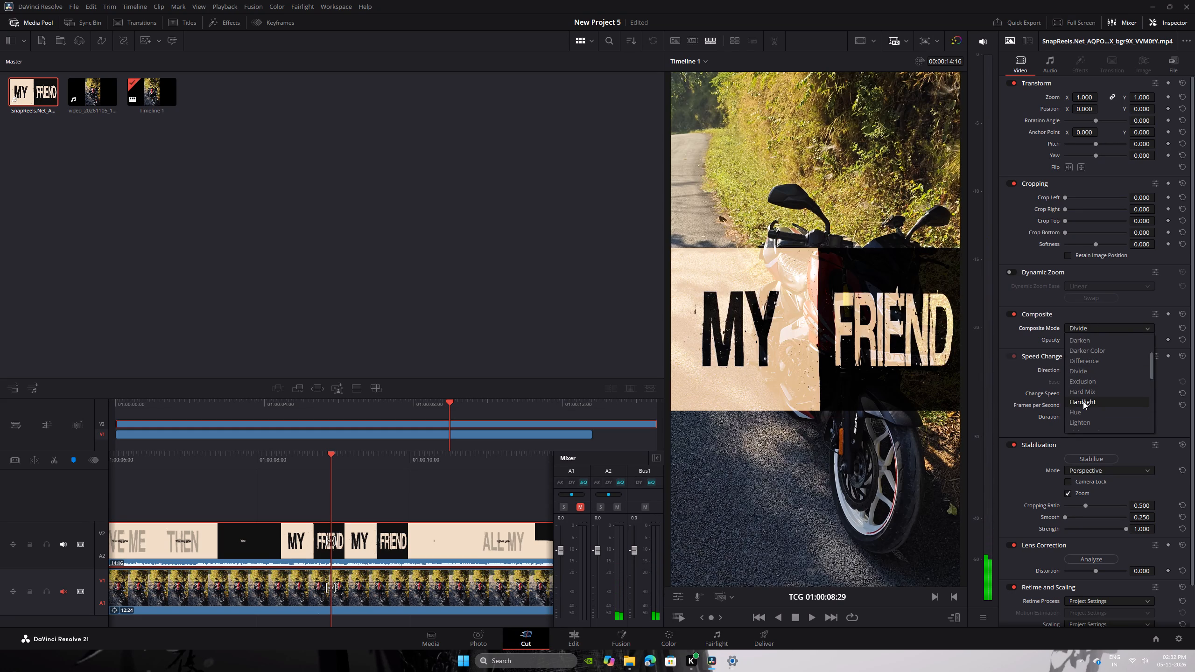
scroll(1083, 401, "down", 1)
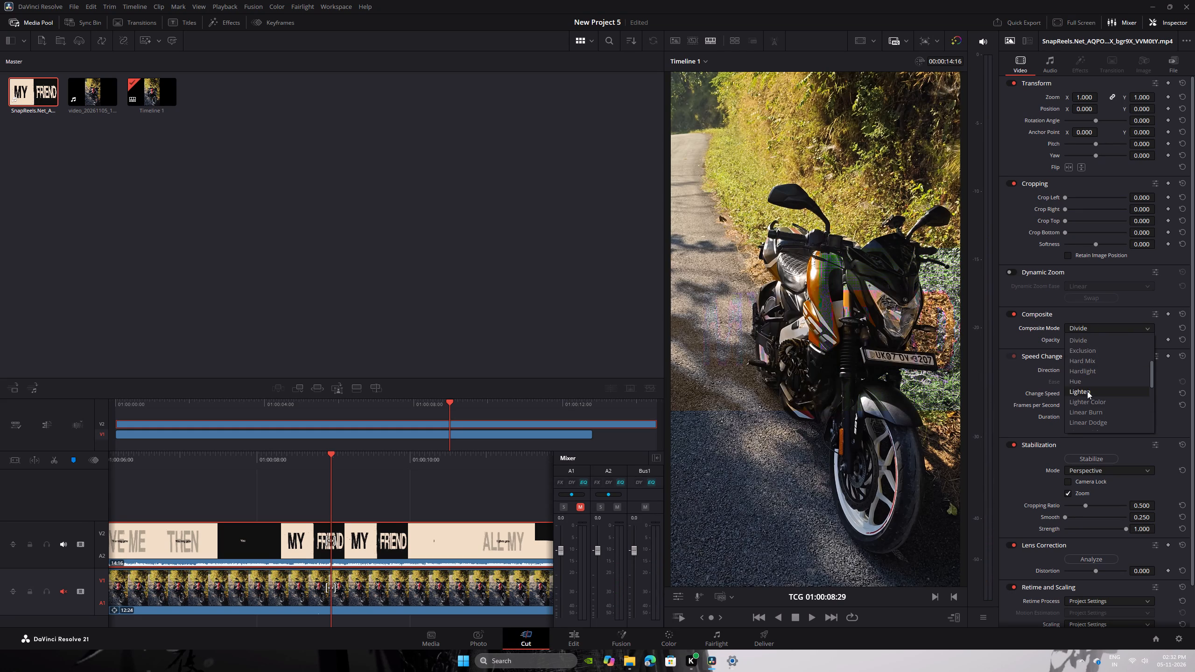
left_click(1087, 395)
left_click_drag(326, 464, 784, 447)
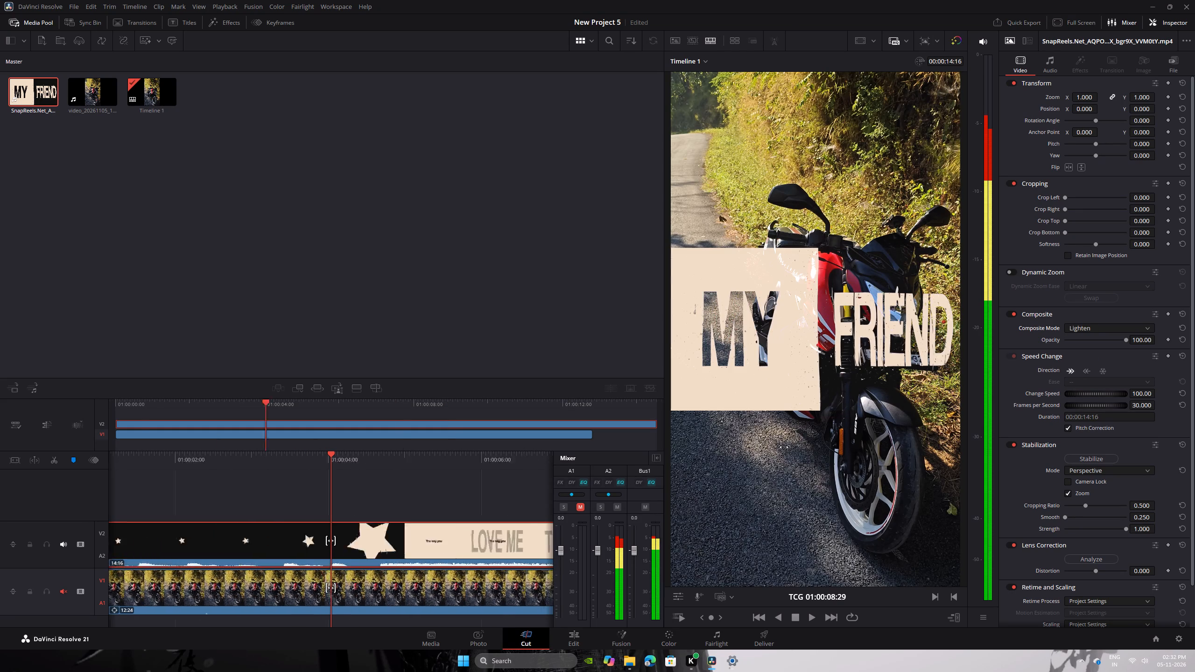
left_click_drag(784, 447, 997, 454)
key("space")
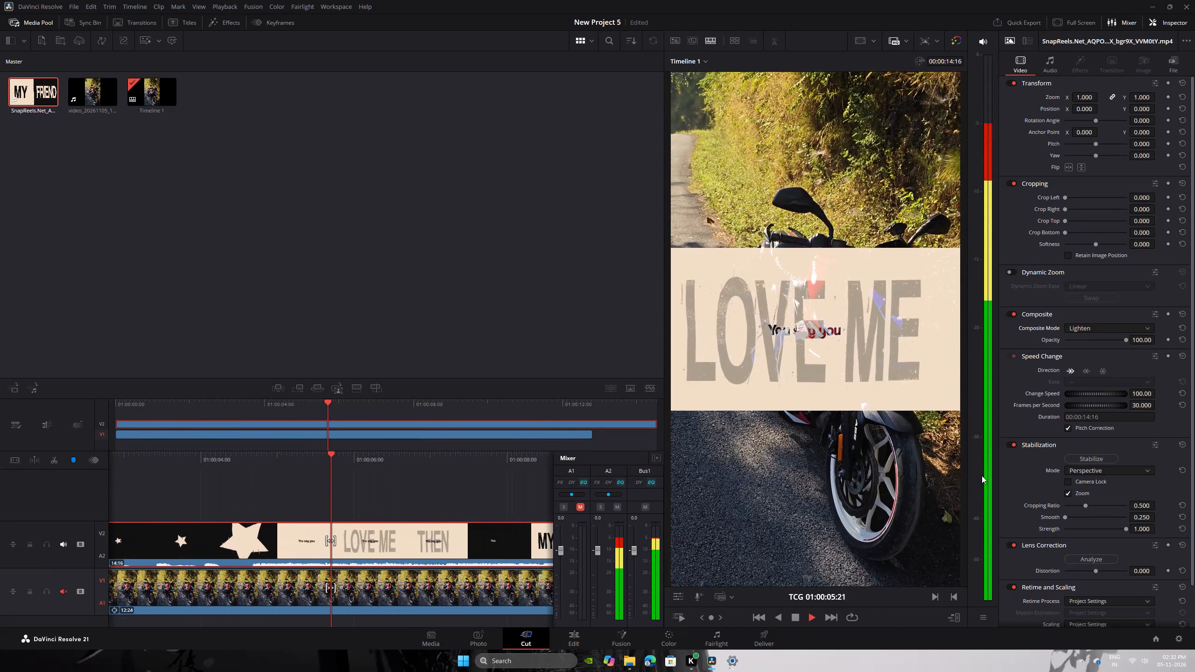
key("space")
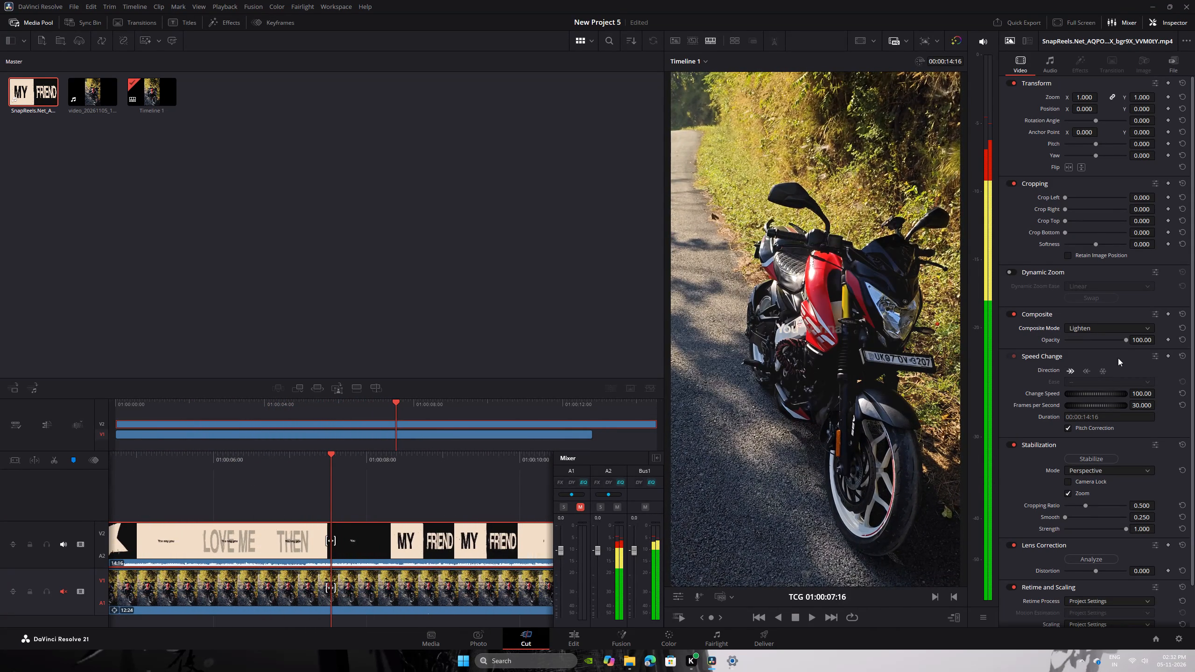
Set the SnapReels overlay's composite mode to Screen and play the timeline to check the blend.
left_click(1127, 324)
scroll(1108, 412, "down", 1)
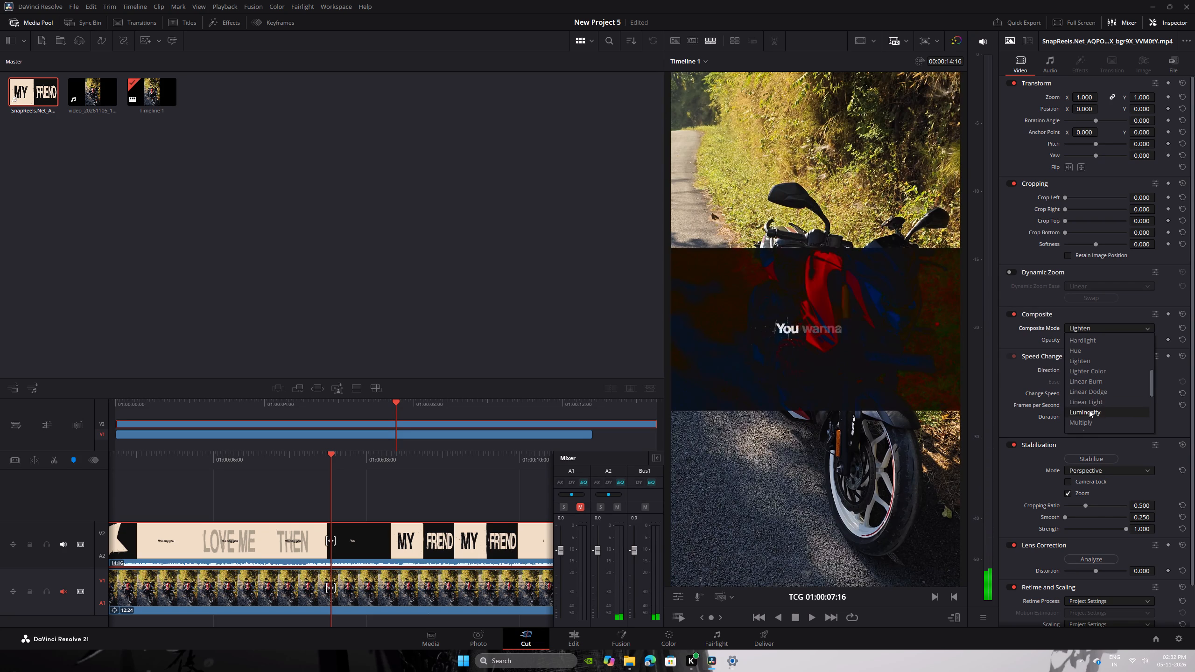
scroll(1087, 422, "down", 1)
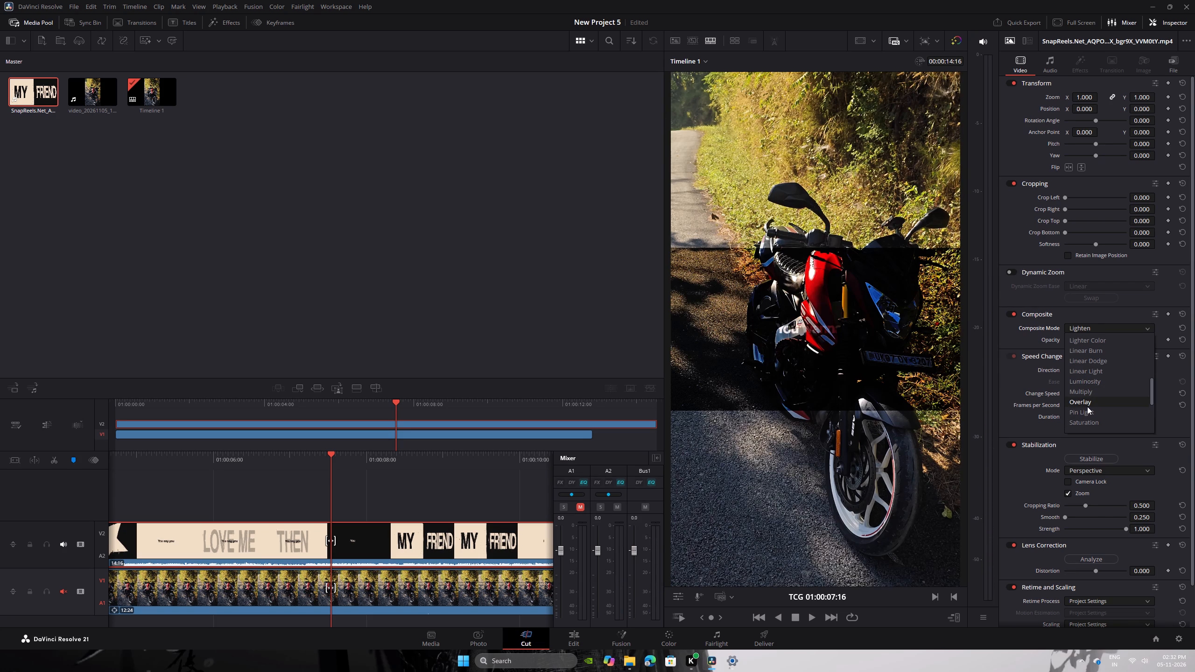
scroll(1089, 422, "down", 1)
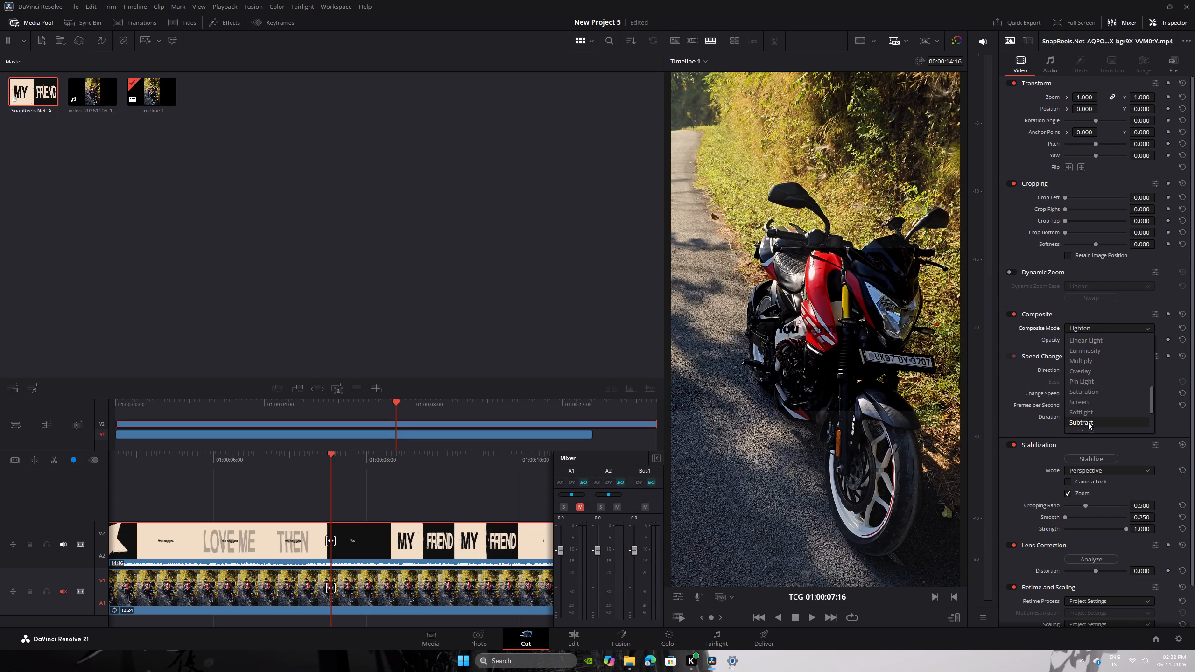
left_click(1090, 405)
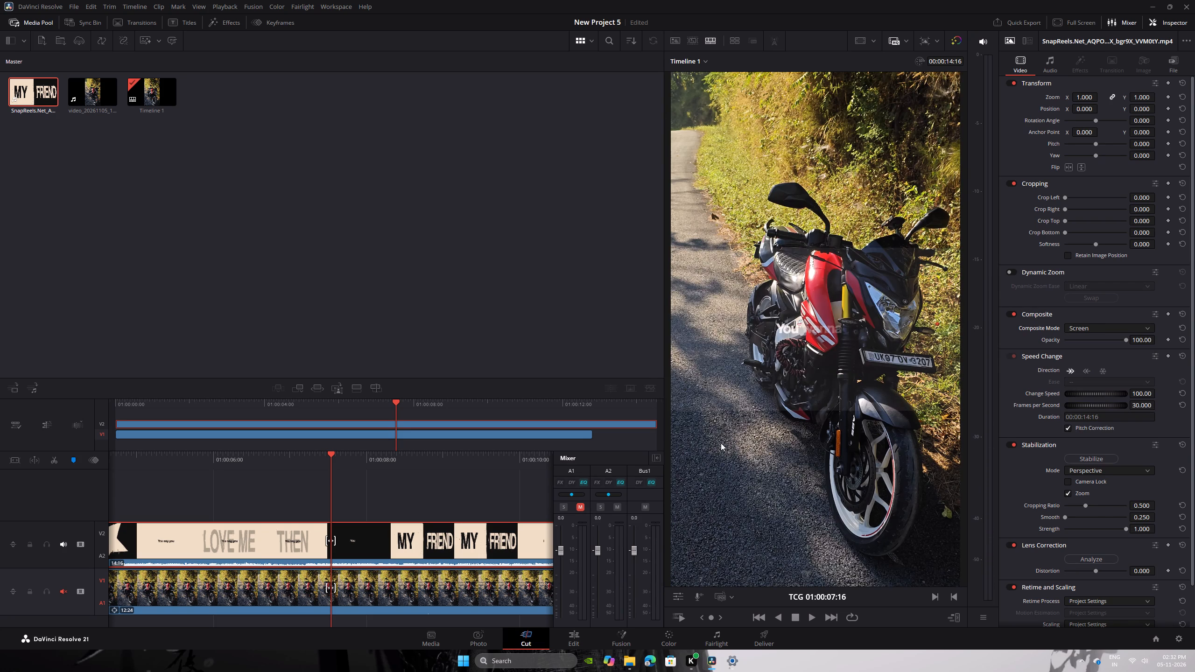
left_click_drag(327, 463, 907, 441)
key("space")
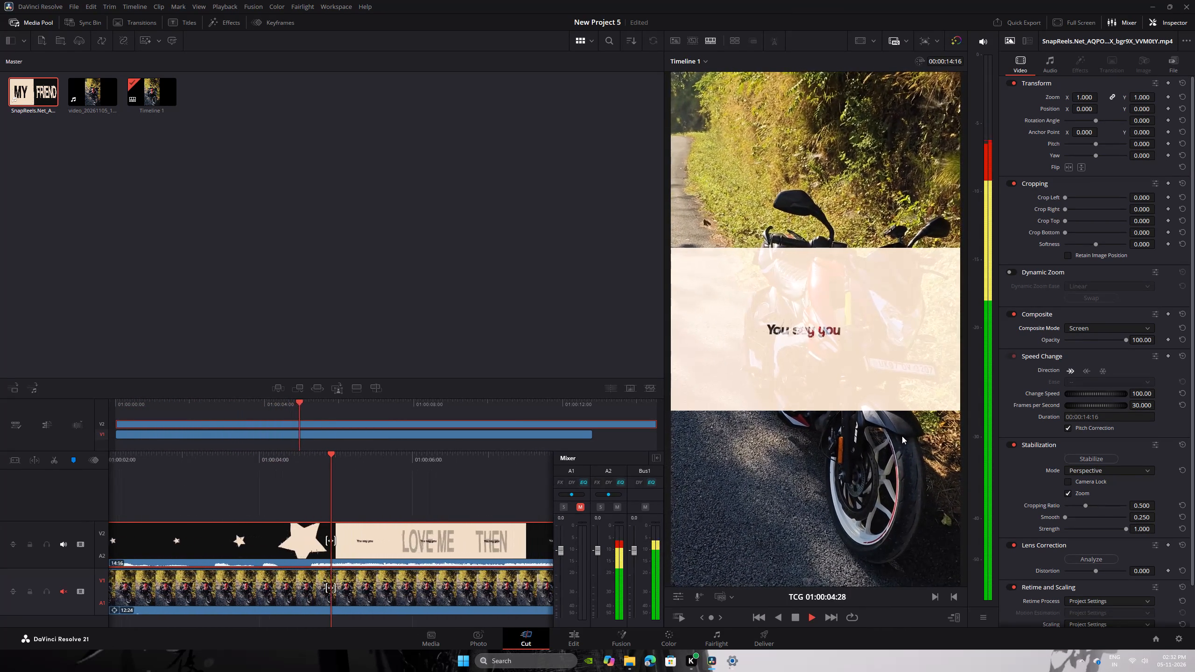
key("space")
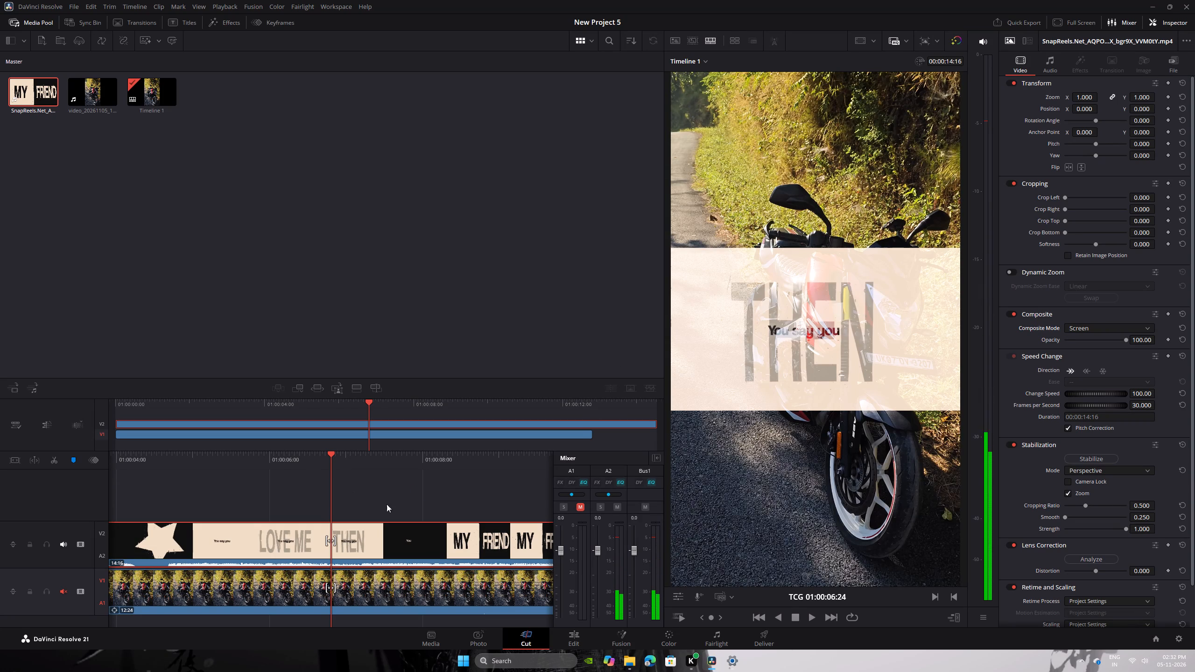
On the Edit page, scale the SnapReels overlay to about 2.216 zoom and reposition it to about X 65, Y 102.
left_click(569, 630)
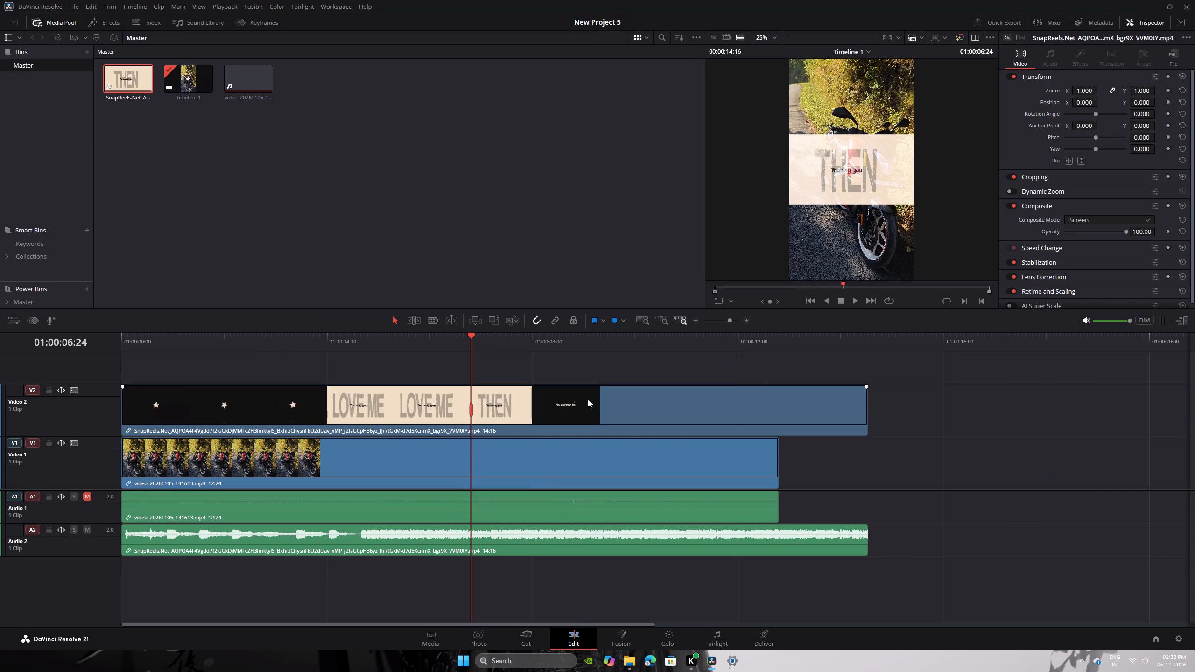
left_click(717, 301)
left_click_drag(863, 170, 879, 87)
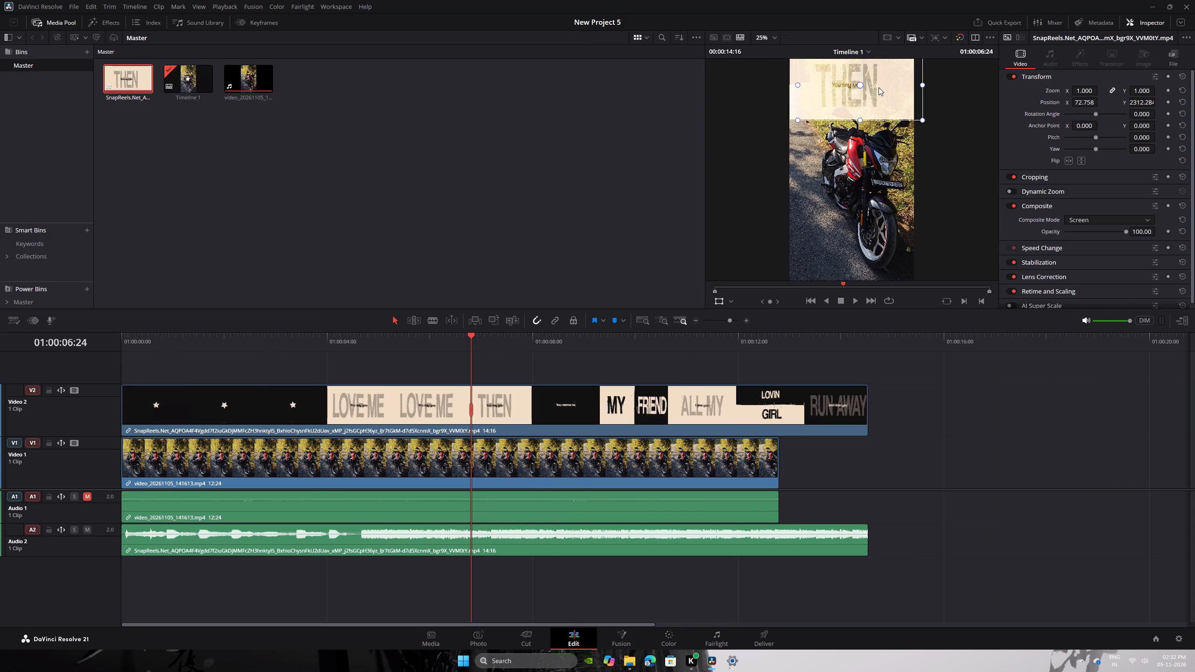
left_click_drag(879, 87, 863, 90)
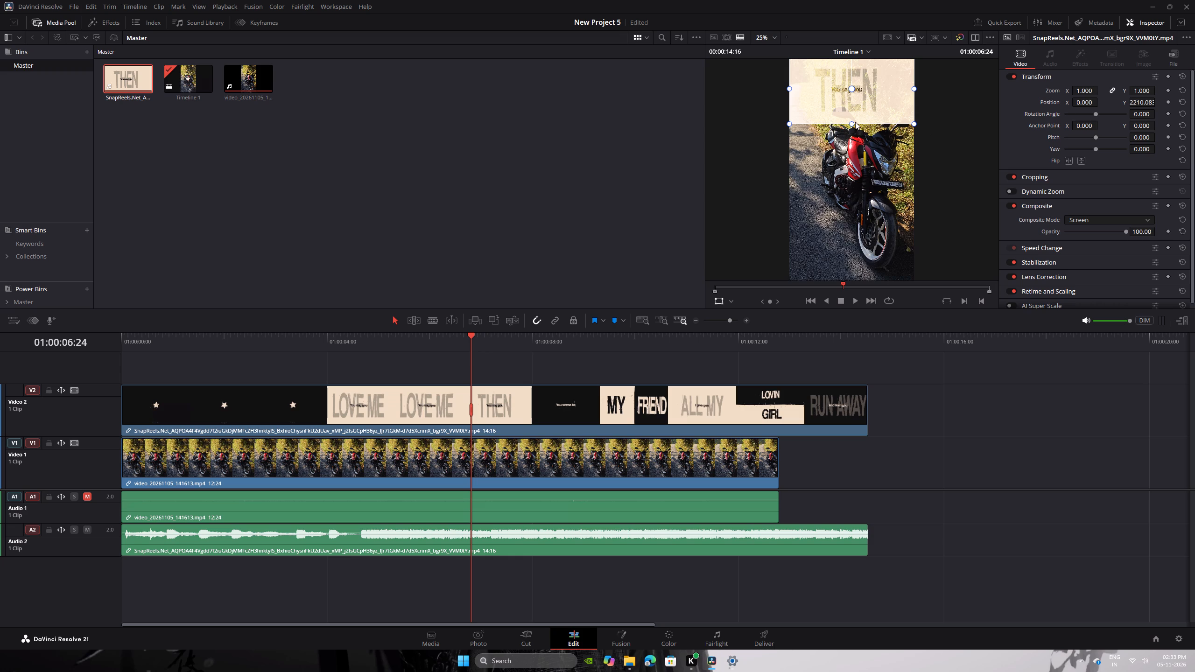
left_click_drag(786, 125, 669, 147)
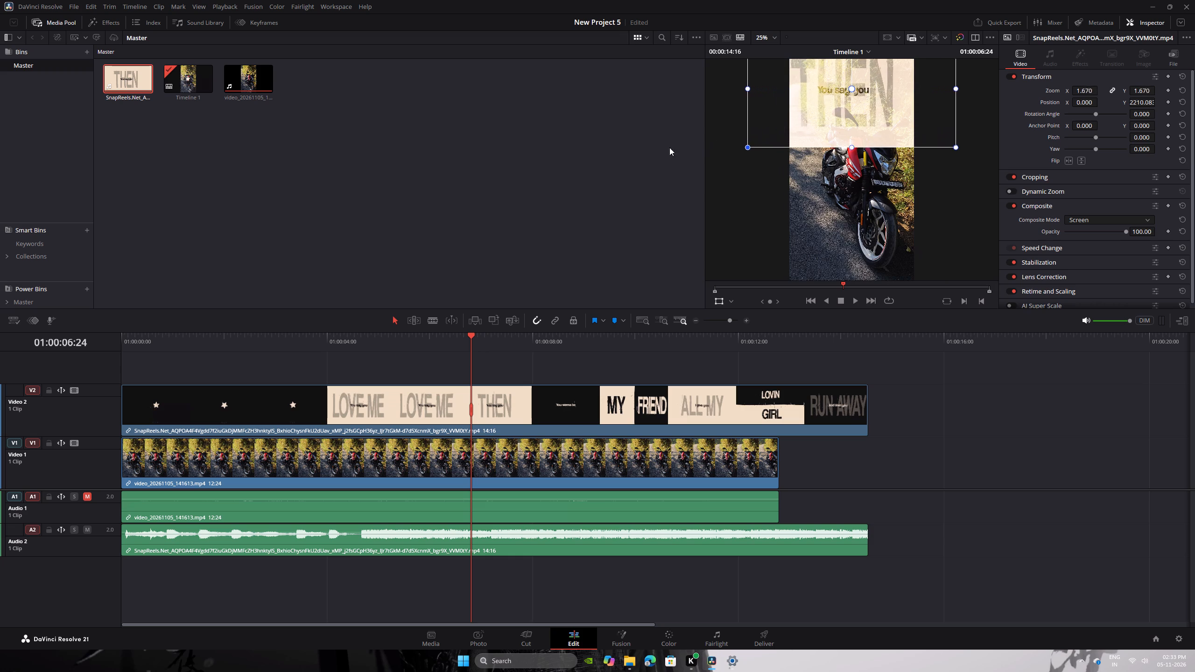
left_click_drag(669, 147, 596, 167)
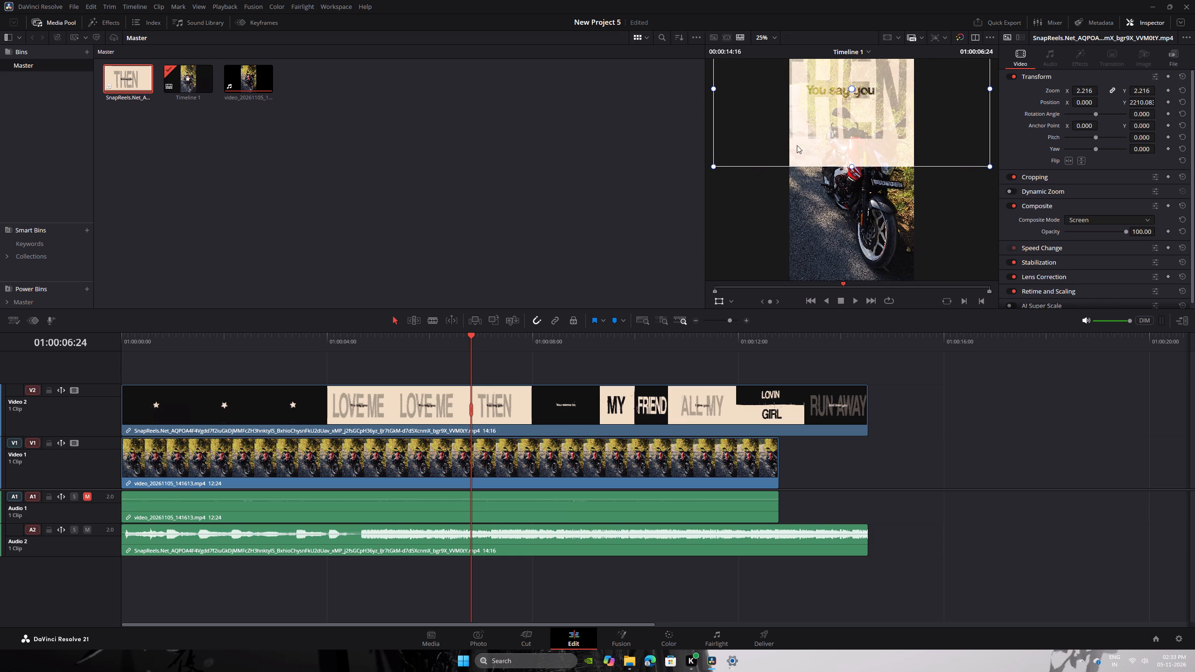
left_click_drag(878, 136, 882, 200)
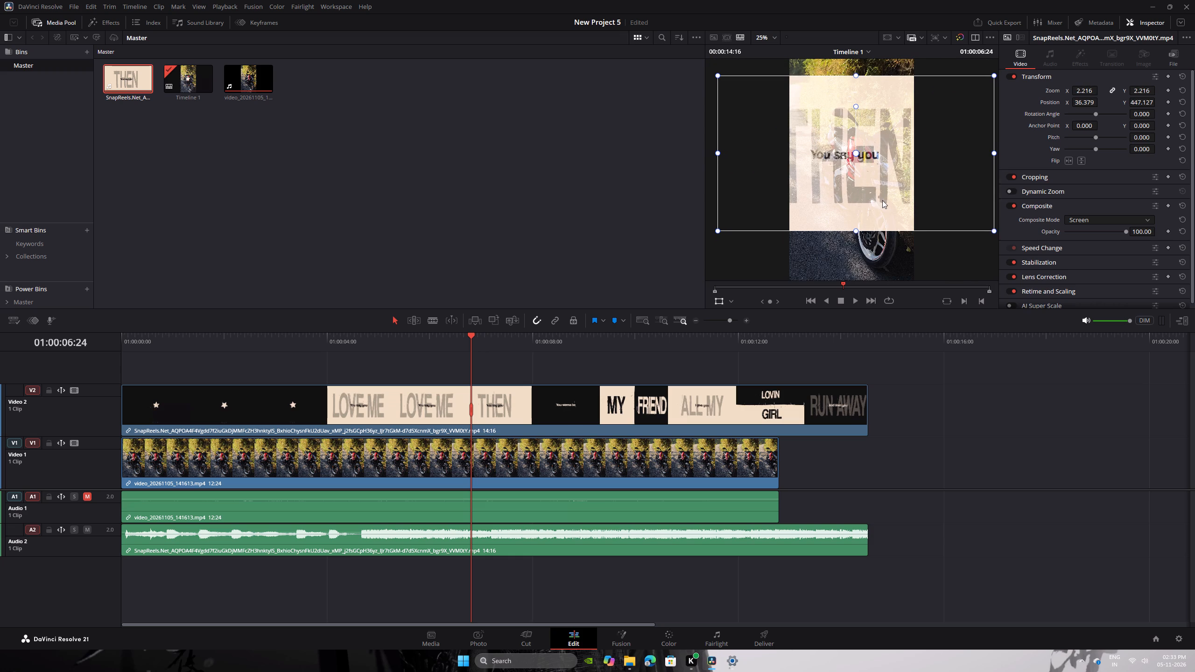
left_click_drag(882, 200, 886, 213)
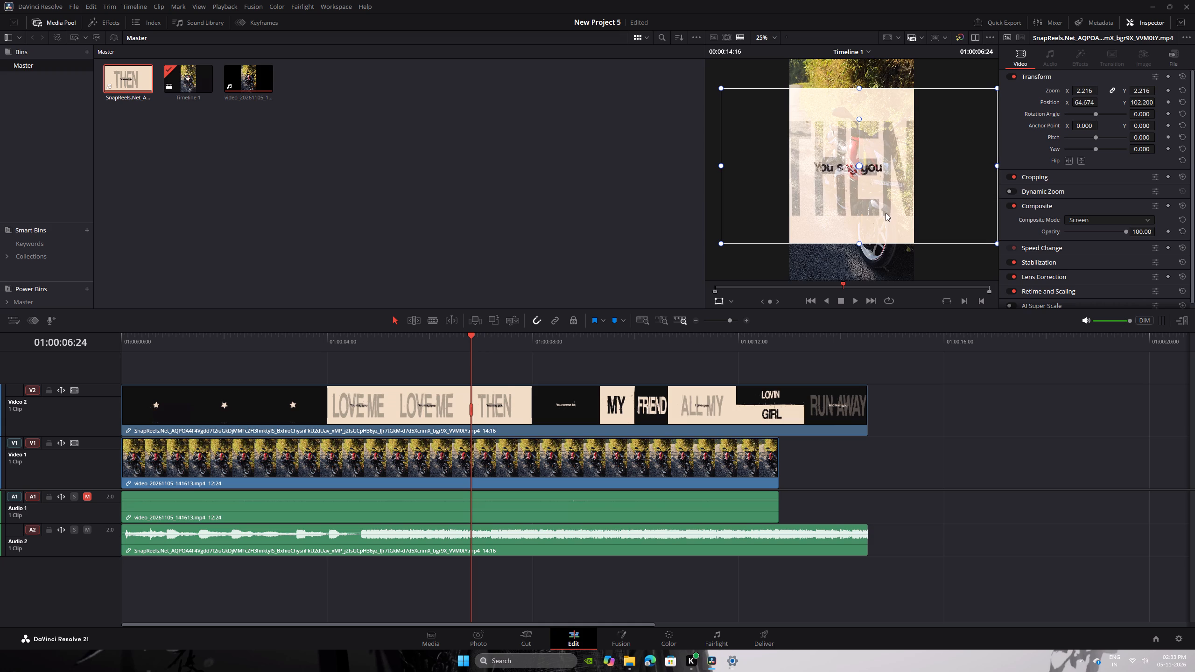
Play the timeline from its start to check the enlarged SnapReels overlay.
left_click_drag(467, 341, 0, 356)
key("space")
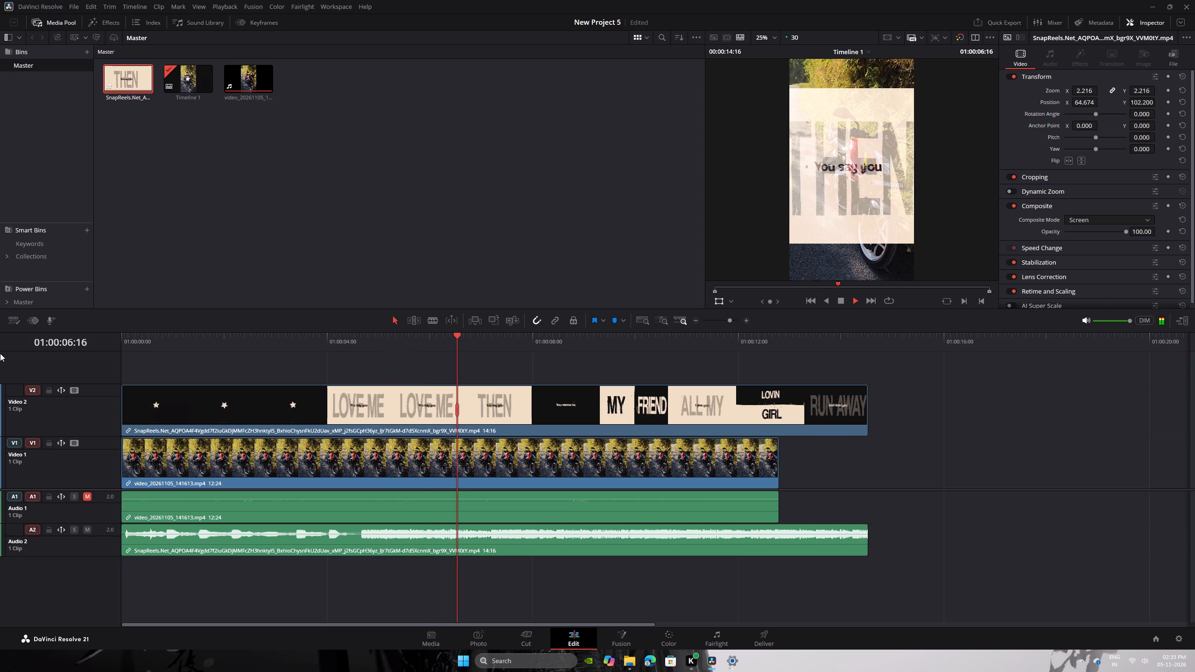
key("space")
Select the SnapReels overlay clip on the Video 2 track.
left_click(550, 413)
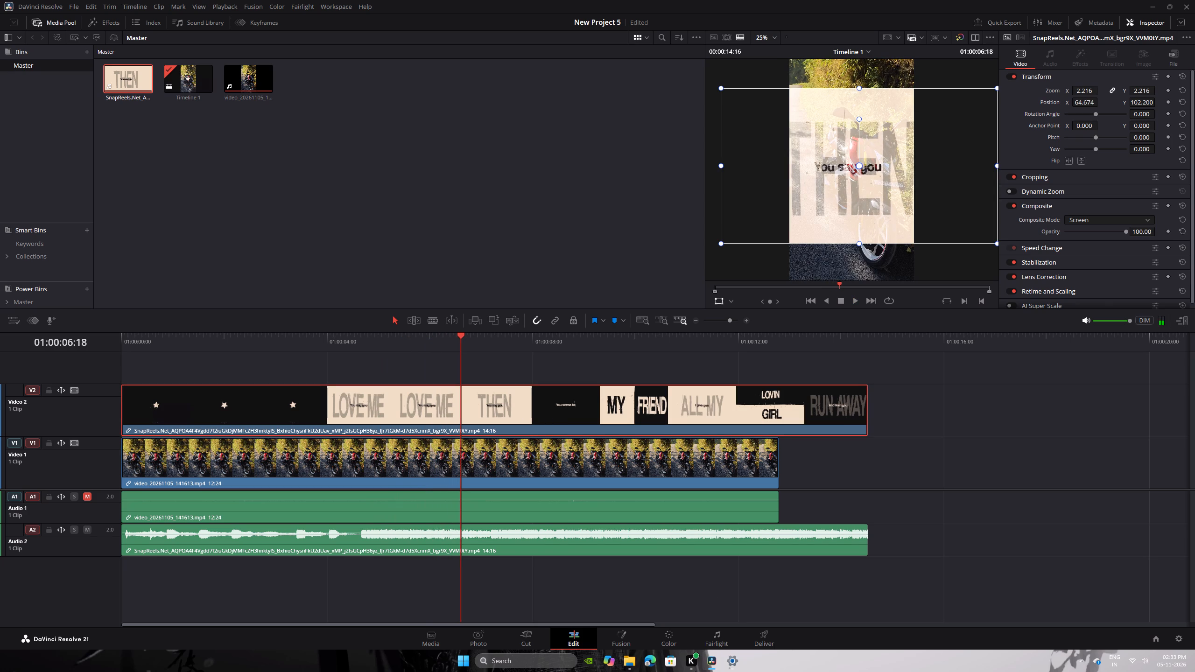
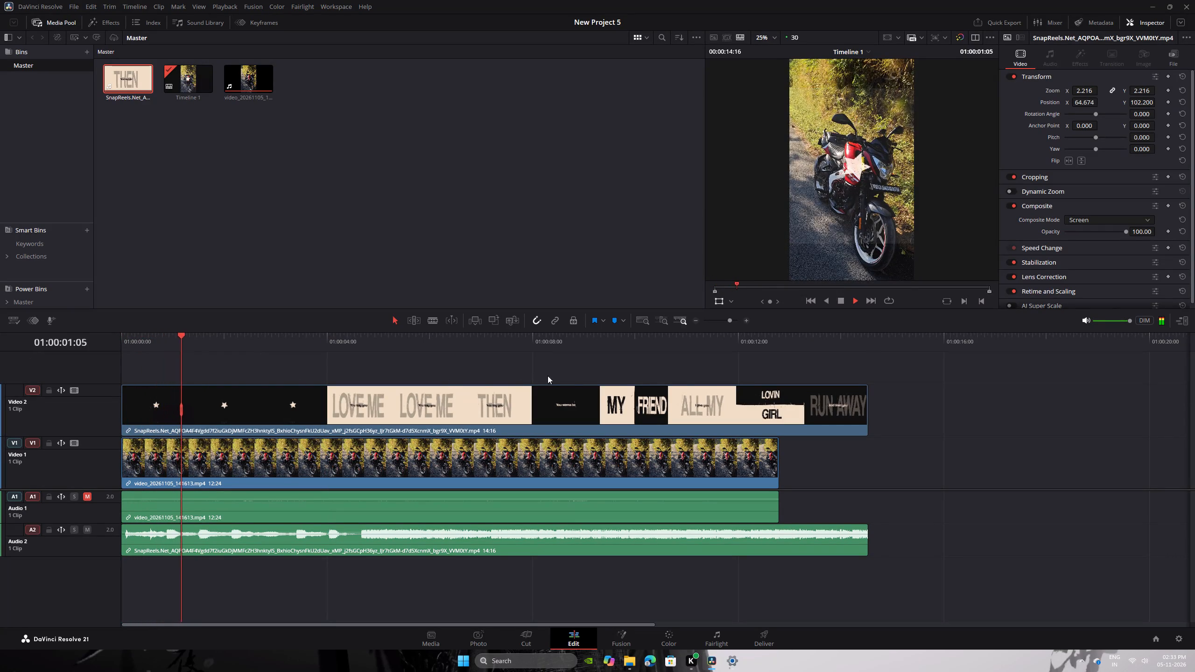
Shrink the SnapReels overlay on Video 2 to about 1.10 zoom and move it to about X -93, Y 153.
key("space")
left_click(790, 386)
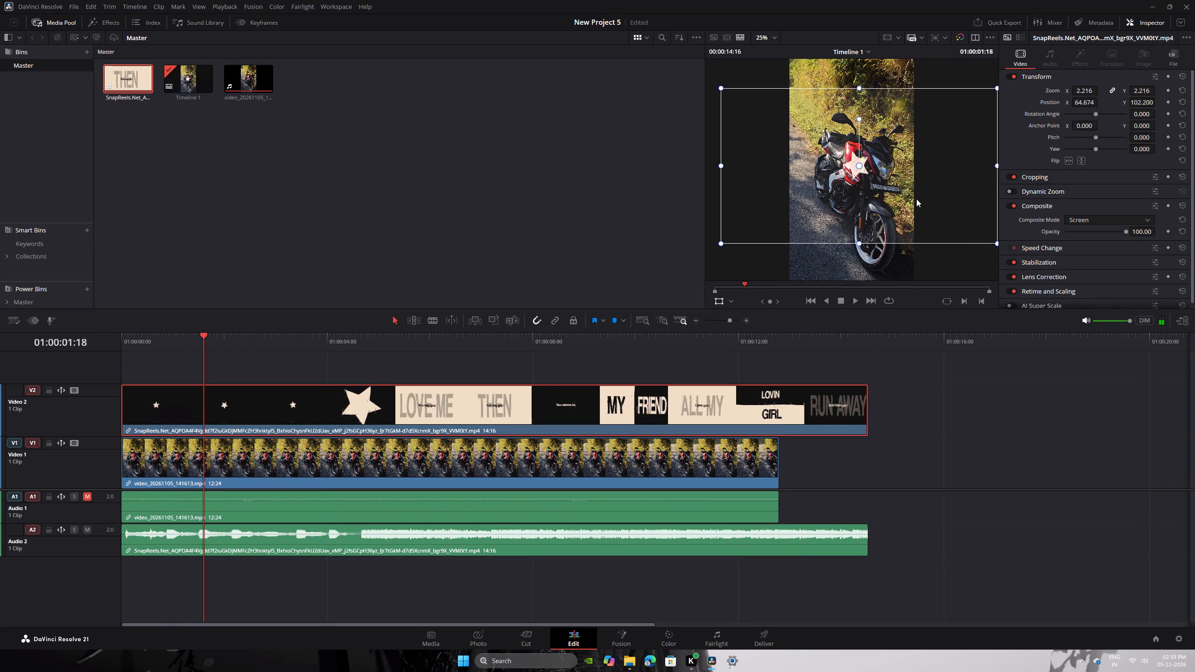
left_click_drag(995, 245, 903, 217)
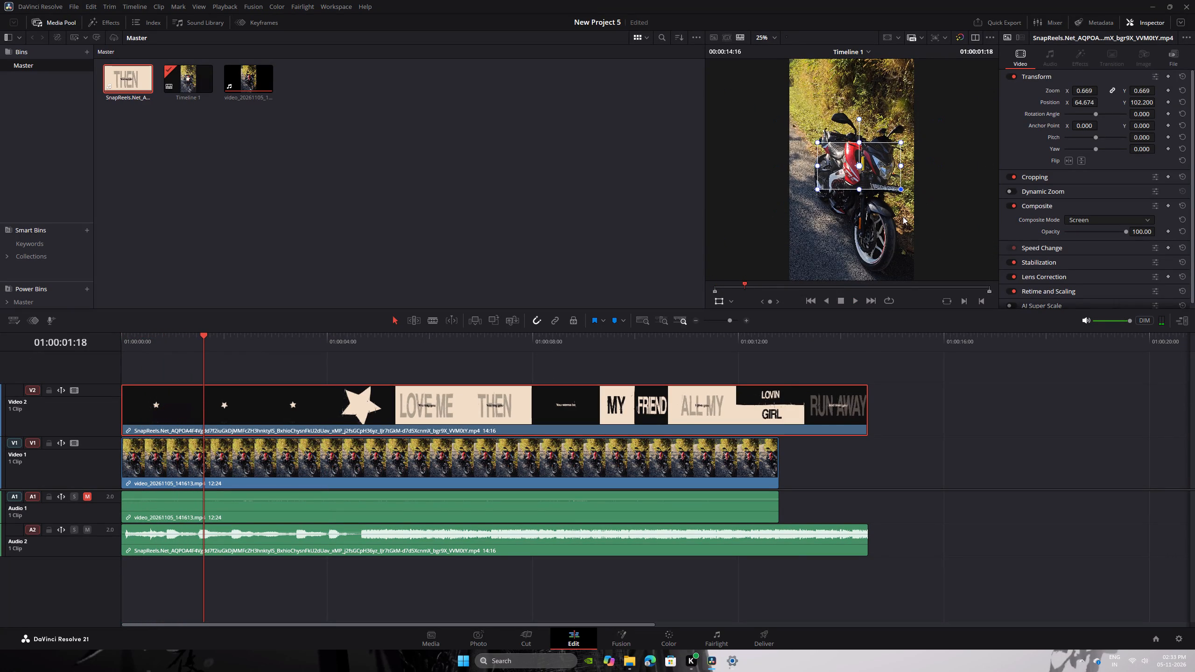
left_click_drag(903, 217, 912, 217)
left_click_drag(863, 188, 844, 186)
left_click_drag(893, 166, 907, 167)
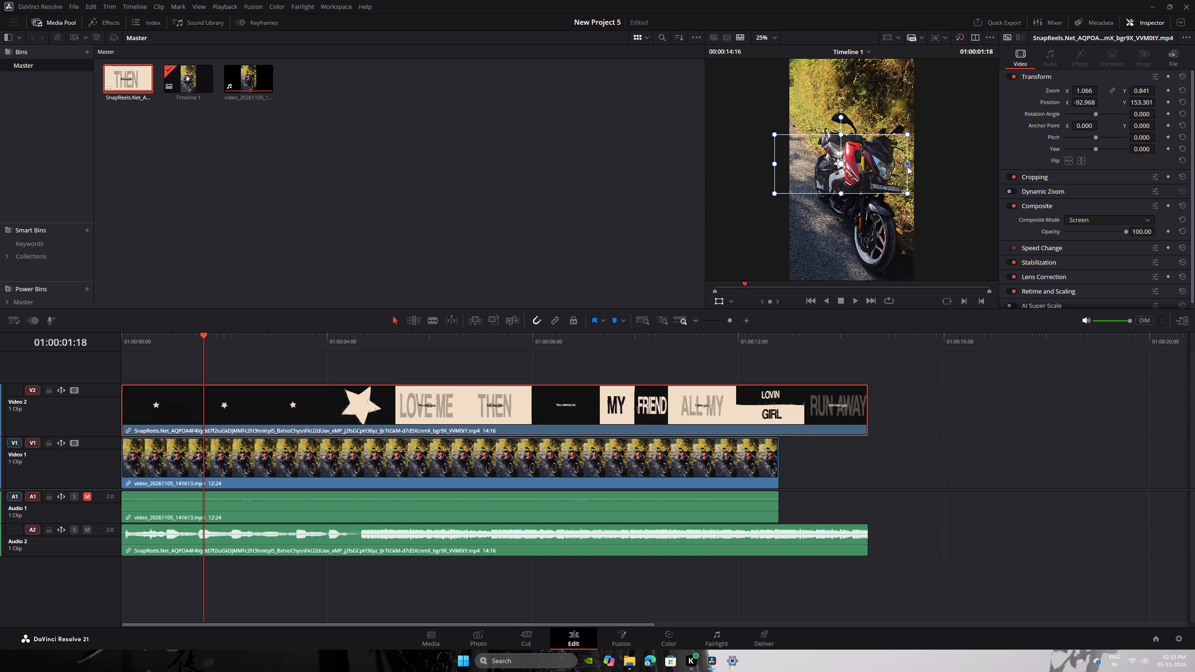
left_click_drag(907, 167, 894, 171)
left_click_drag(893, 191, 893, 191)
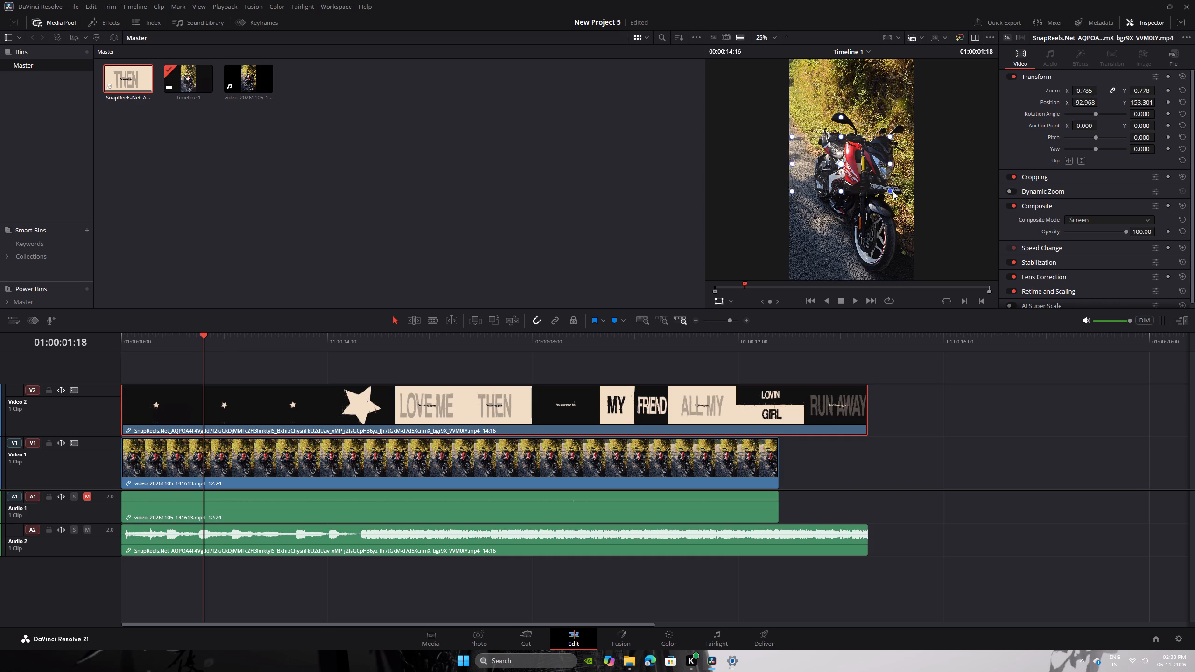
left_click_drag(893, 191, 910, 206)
Play a short stretch of the timeline to check the resized SnapReels overlay.
key("space")
key("space")
key("space")
key("space")
key("space")
key("space")
key("space")
key("space")
key("space")
key("space")
key("space")
key("space")
key("space")
key("space")
key("space")
key("space")
key("space")
key("space")
key("space")
key("space")
left_click_drag(873, 189, 878, 189)
key("space")
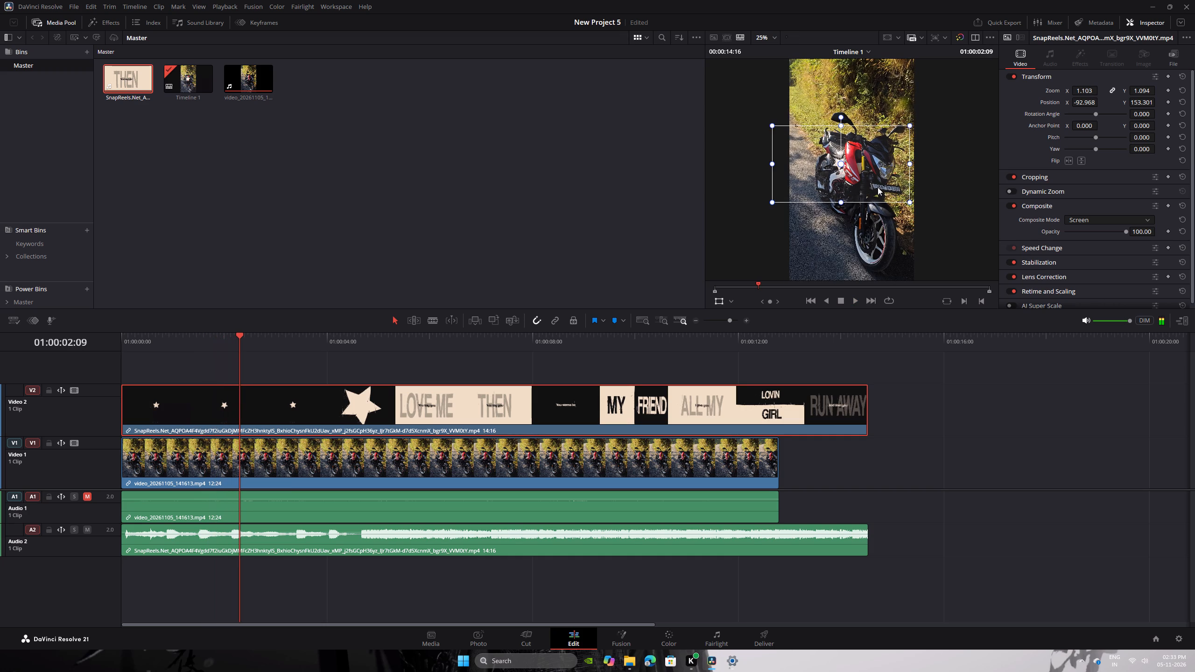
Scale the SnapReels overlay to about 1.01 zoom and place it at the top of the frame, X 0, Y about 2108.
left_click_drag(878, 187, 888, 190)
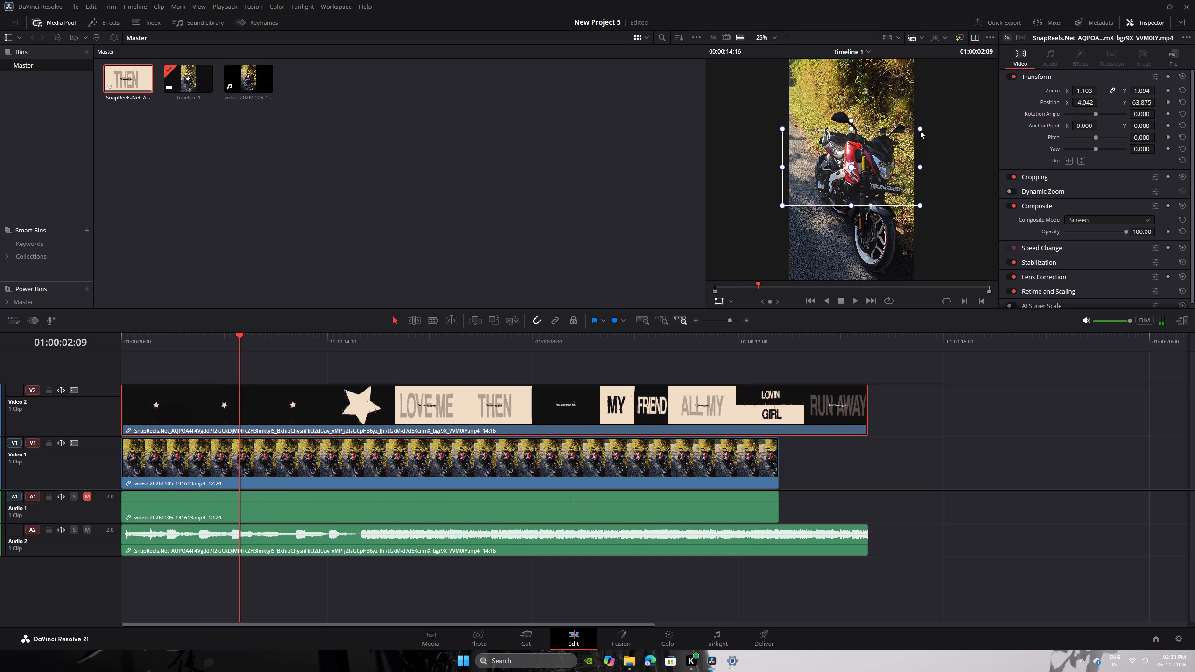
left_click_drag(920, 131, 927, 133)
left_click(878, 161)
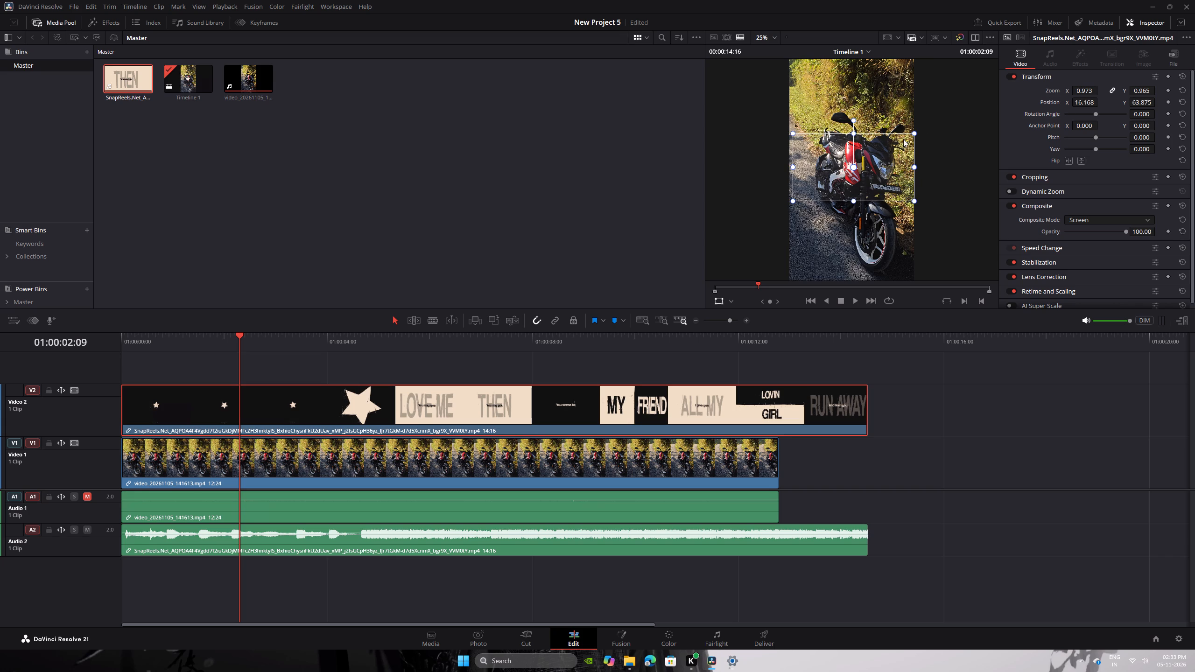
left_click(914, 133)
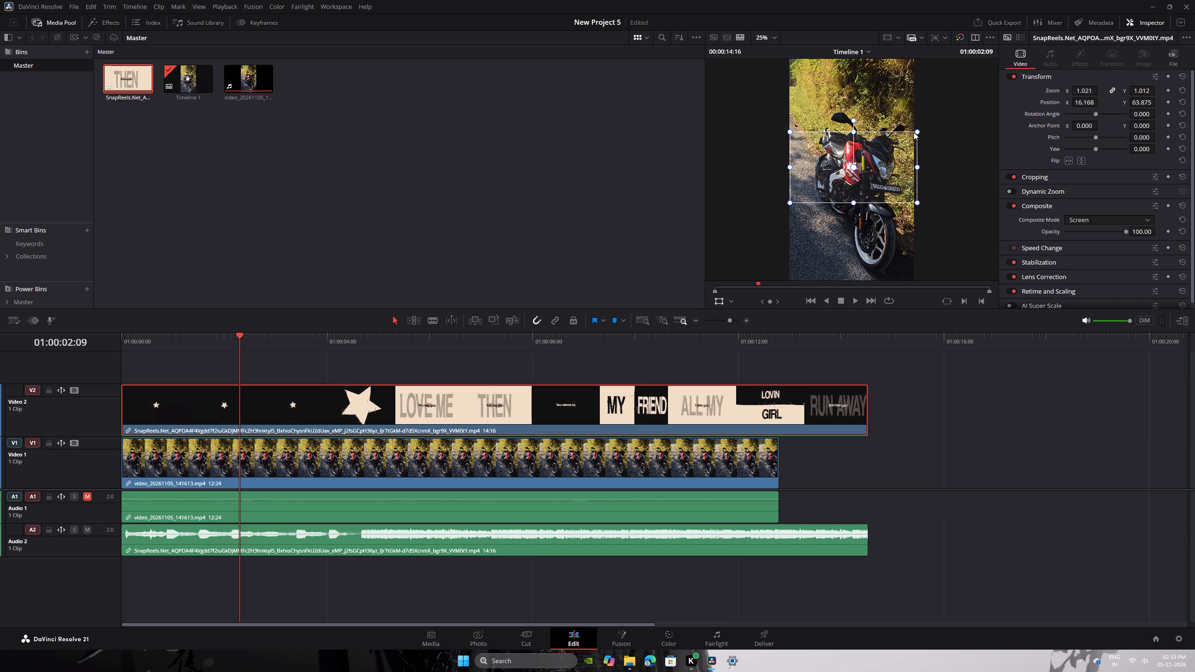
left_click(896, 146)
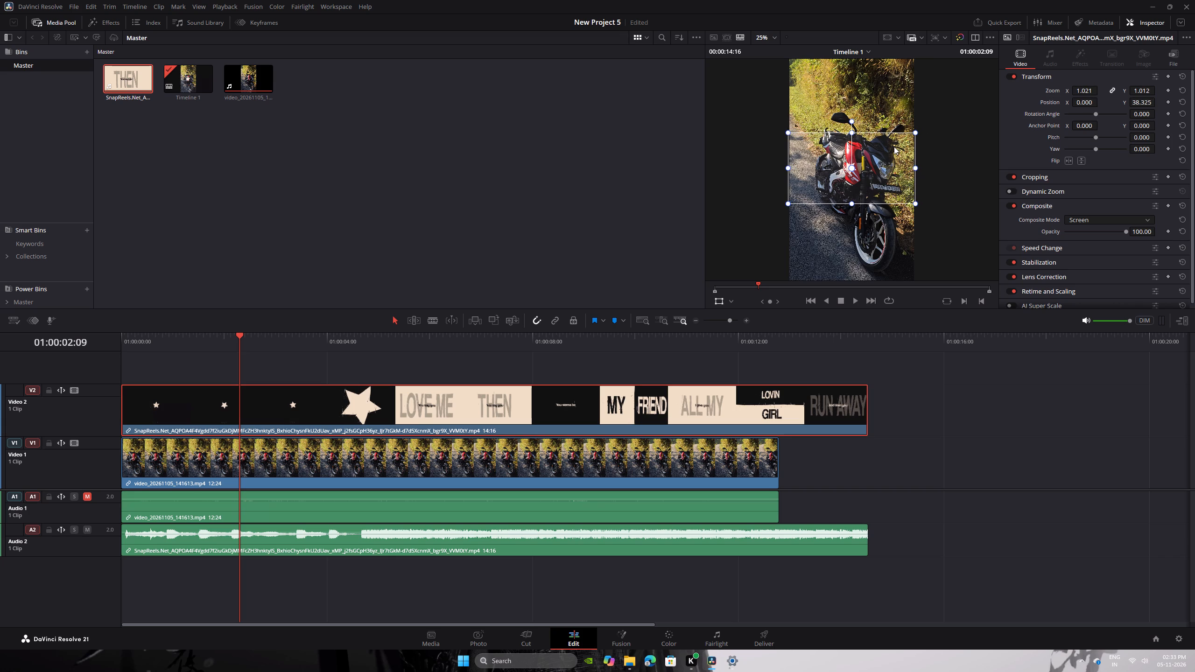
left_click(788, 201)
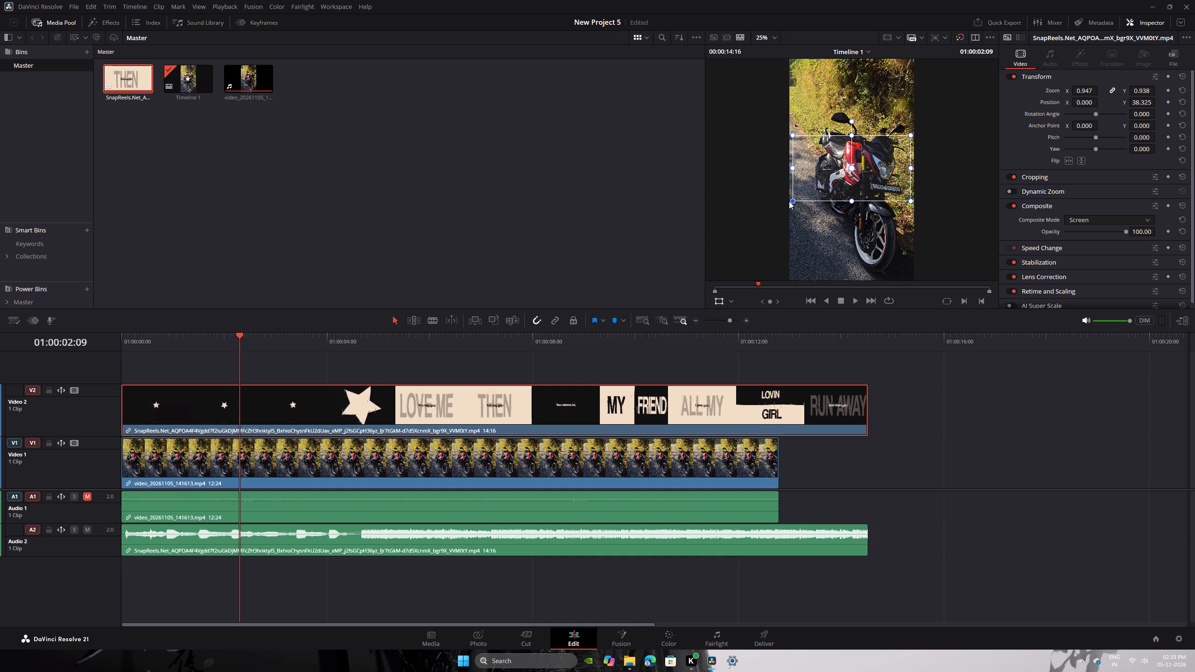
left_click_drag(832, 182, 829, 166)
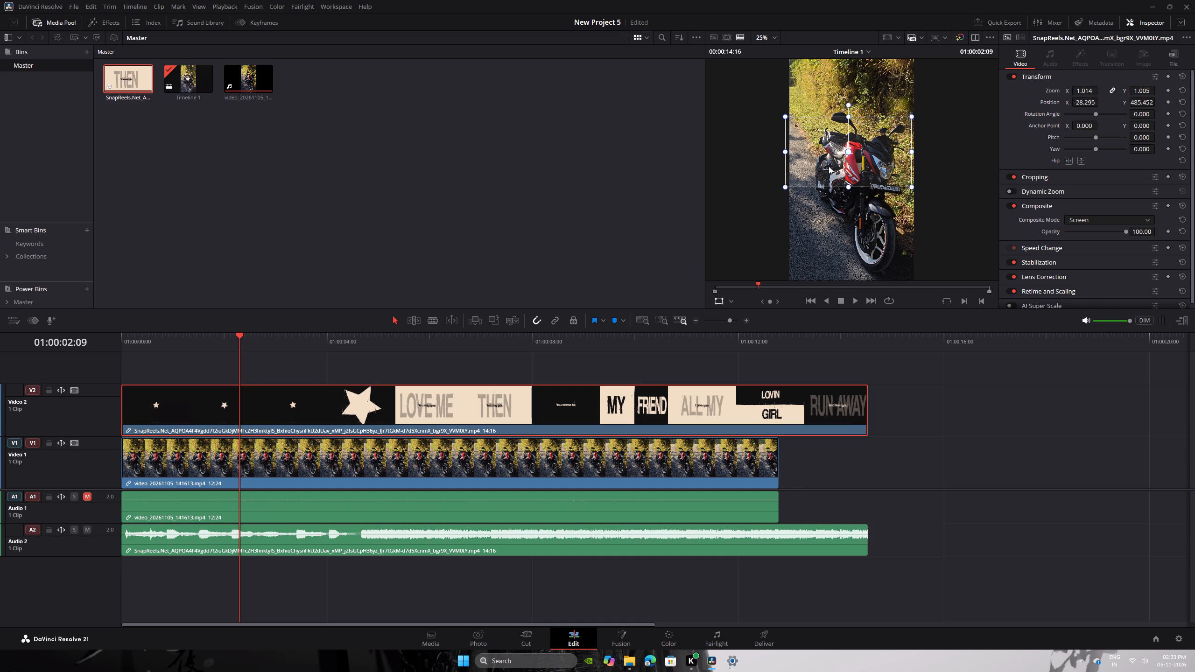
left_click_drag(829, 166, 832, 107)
Play the timeline from its start to check the SnapReels overlay at the top of the frame.
left_click_drag(238, 337, 93, 339)
key("space")
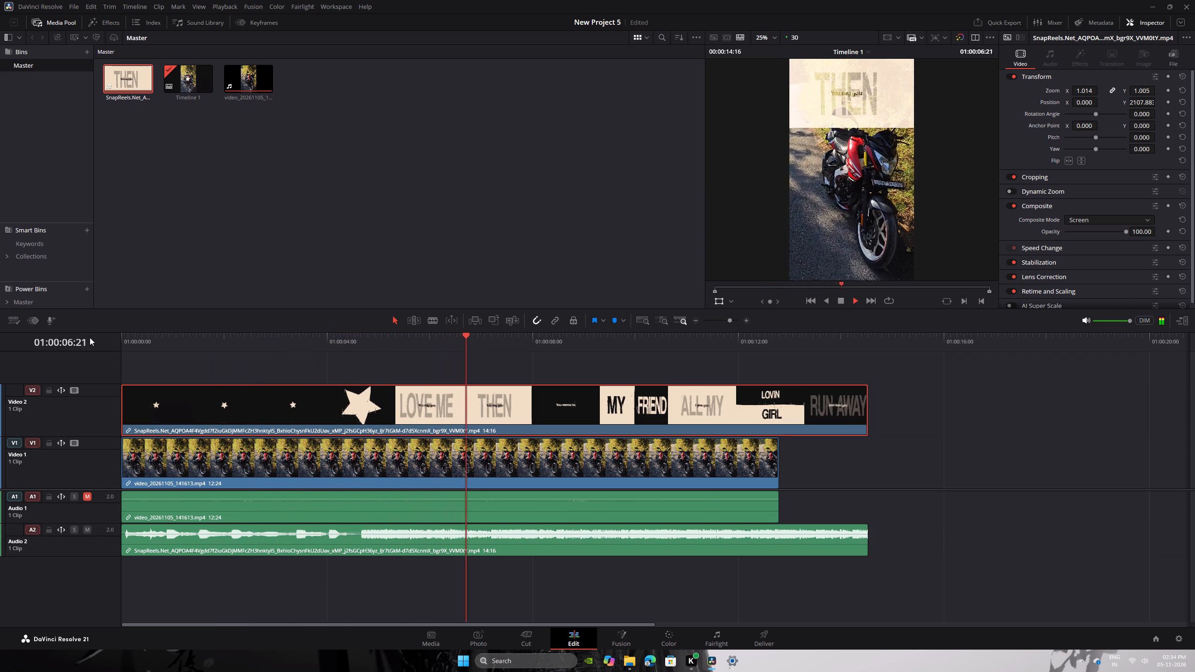
key("space")
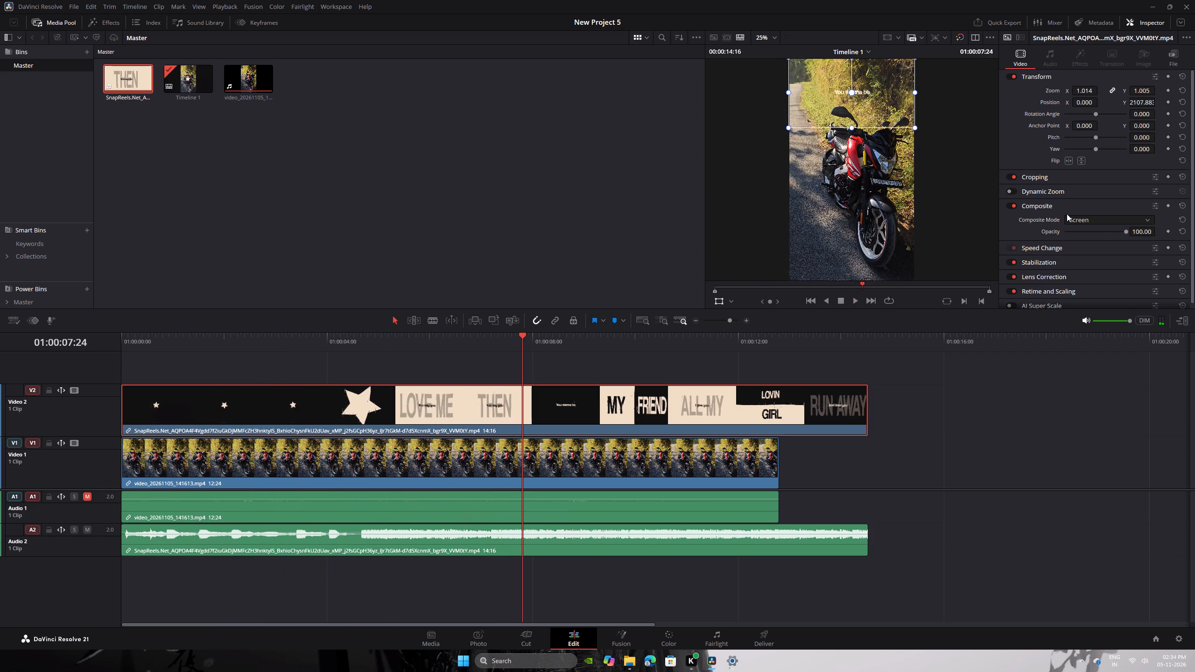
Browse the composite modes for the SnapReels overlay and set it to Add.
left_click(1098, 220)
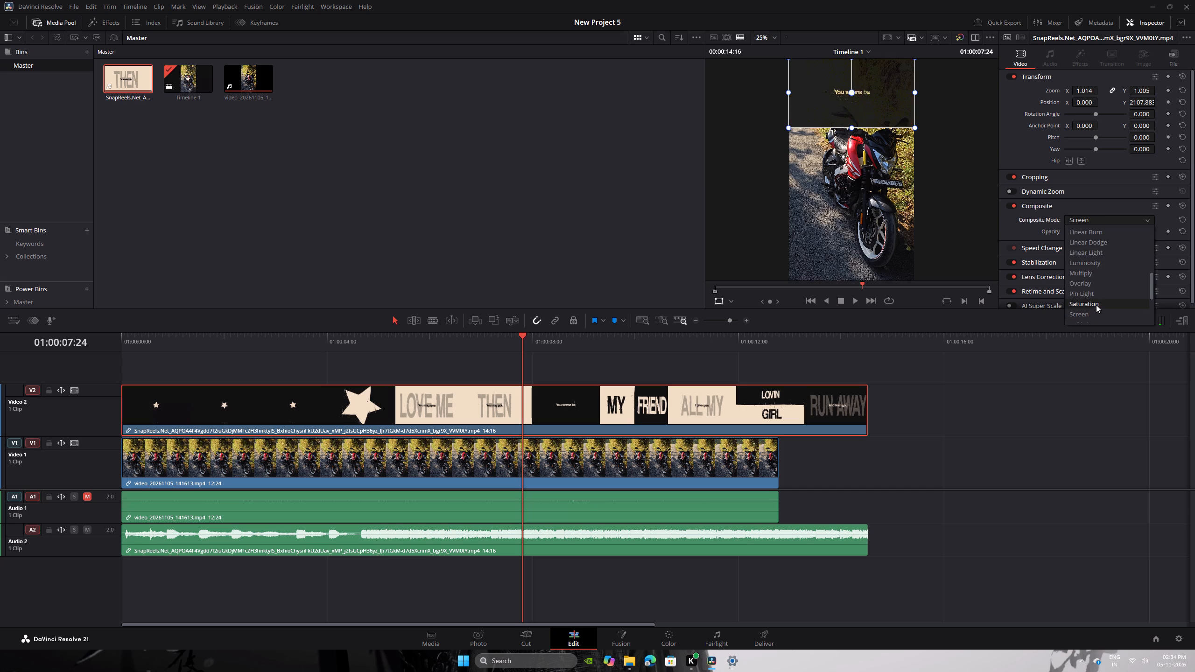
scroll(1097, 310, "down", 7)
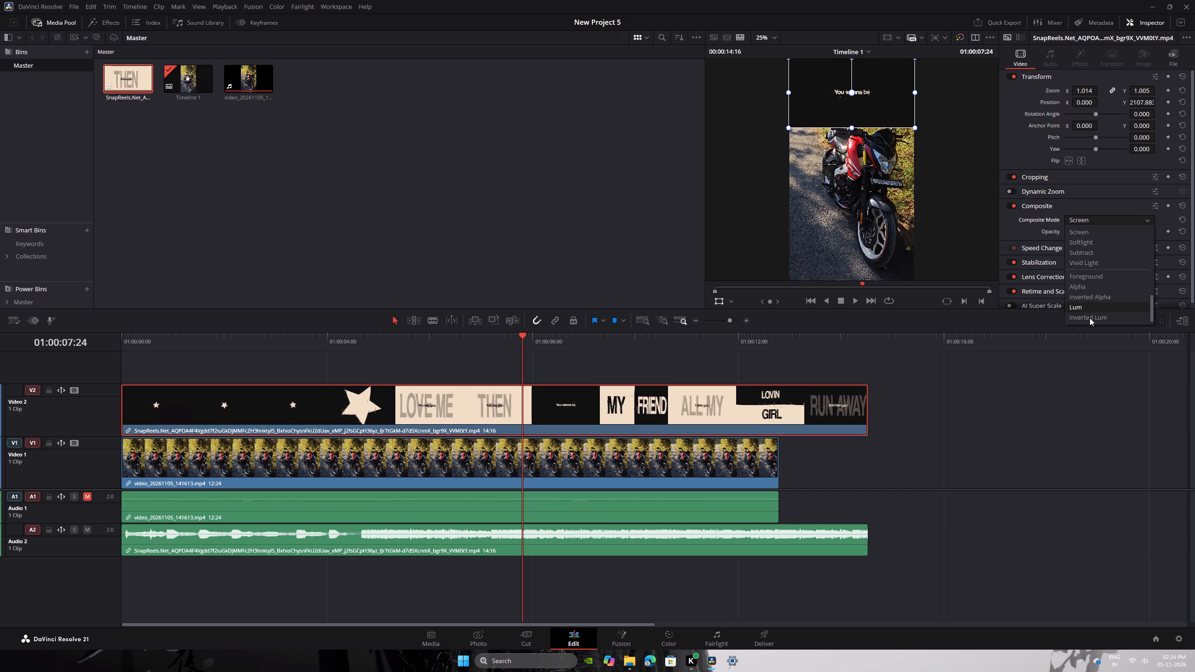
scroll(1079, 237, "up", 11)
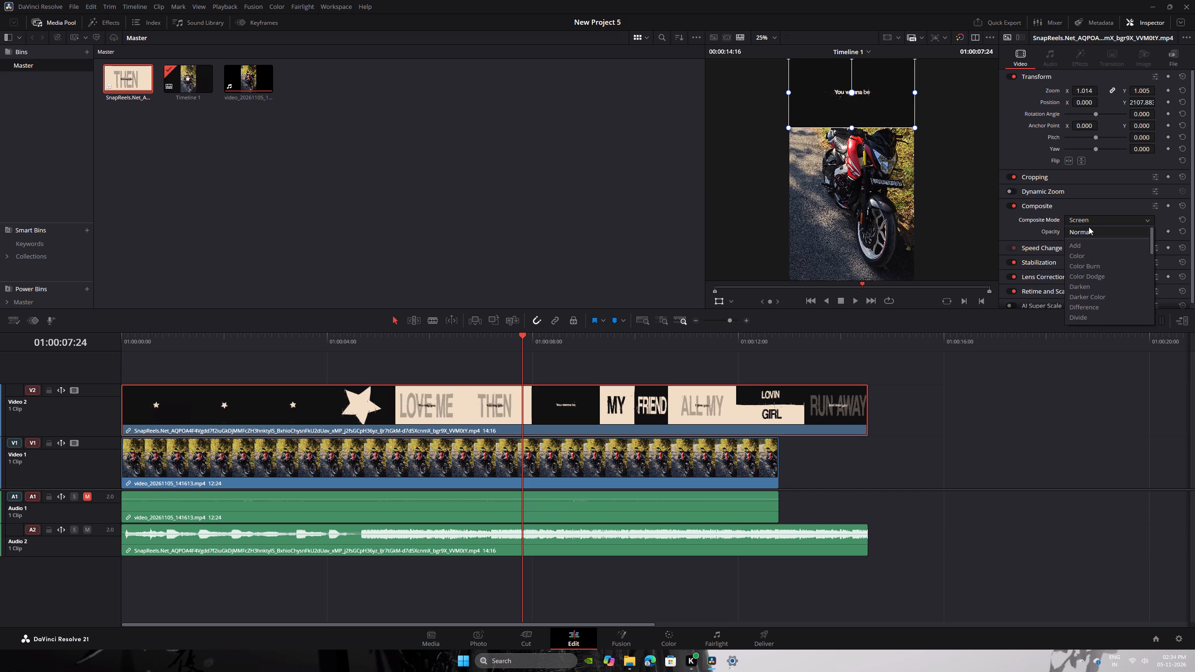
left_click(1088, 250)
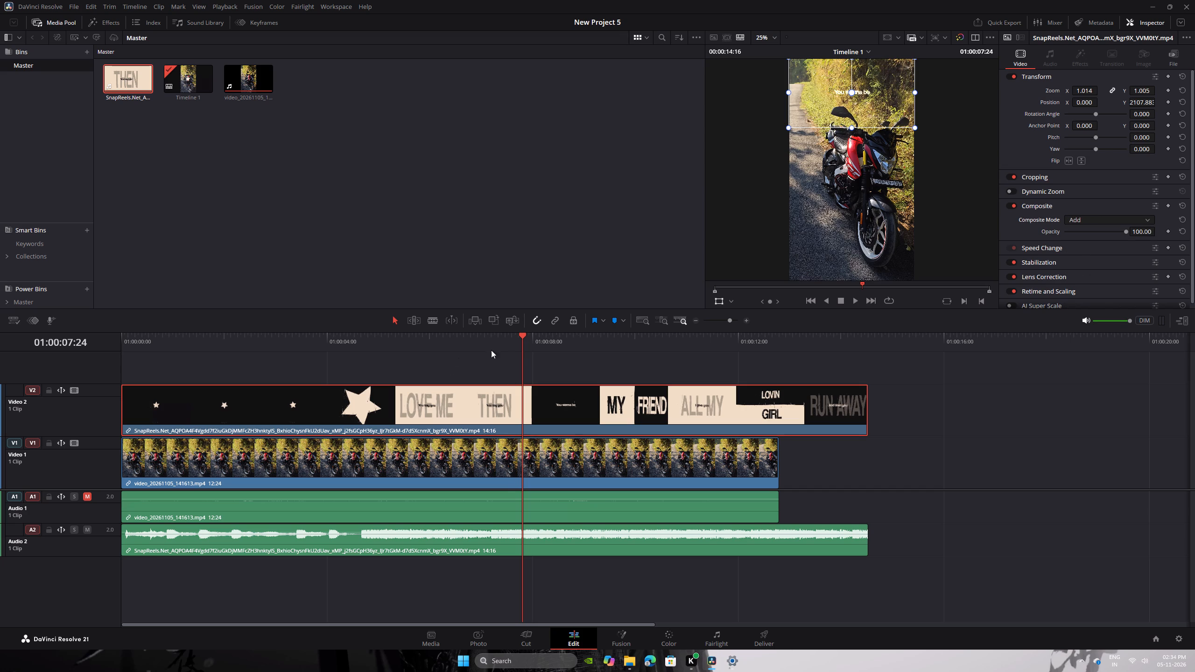
Play the timeline from its start to check the Add blend.
left_click_drag(507, 345, 0, 402)
key("space")
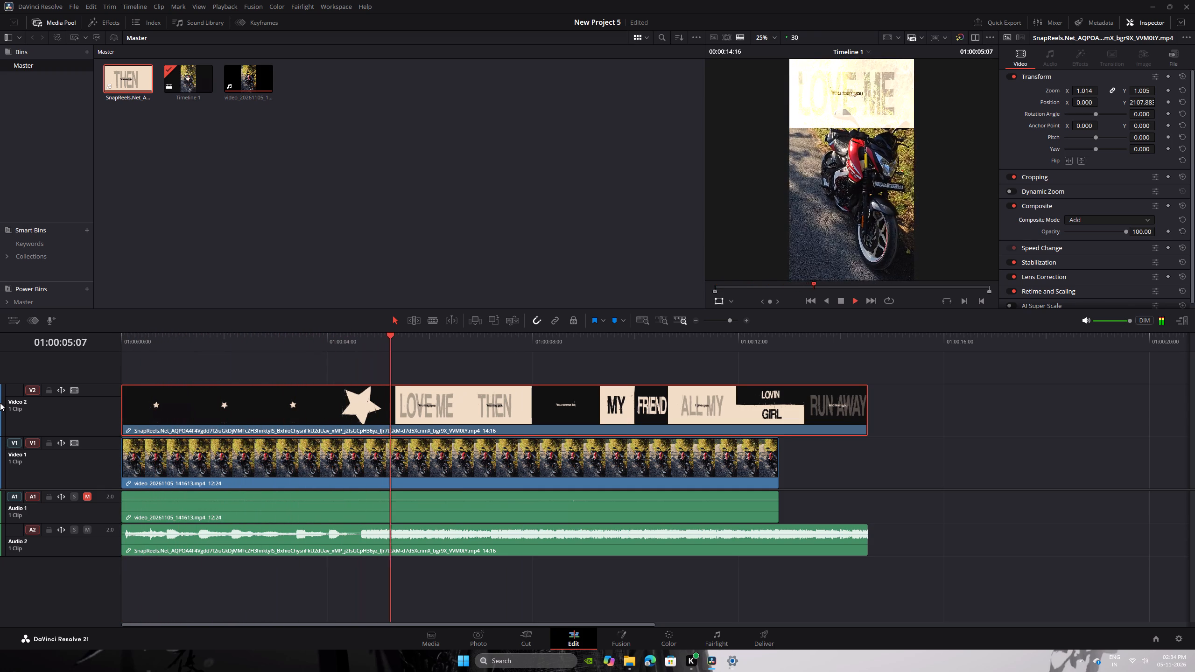
key("space")
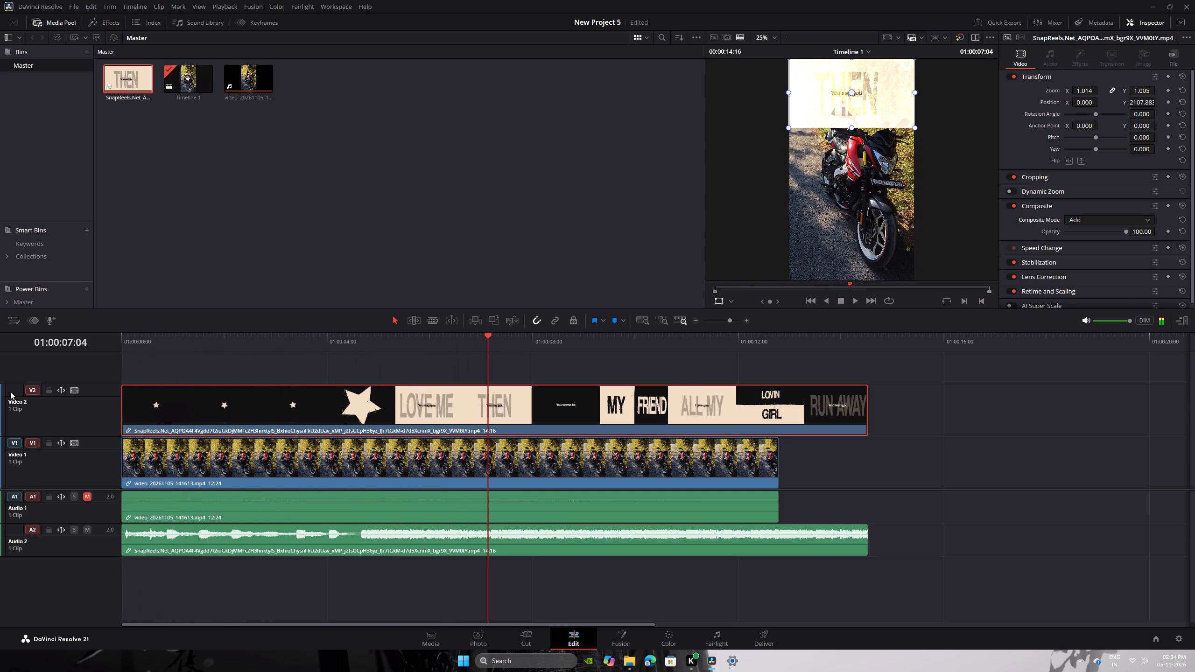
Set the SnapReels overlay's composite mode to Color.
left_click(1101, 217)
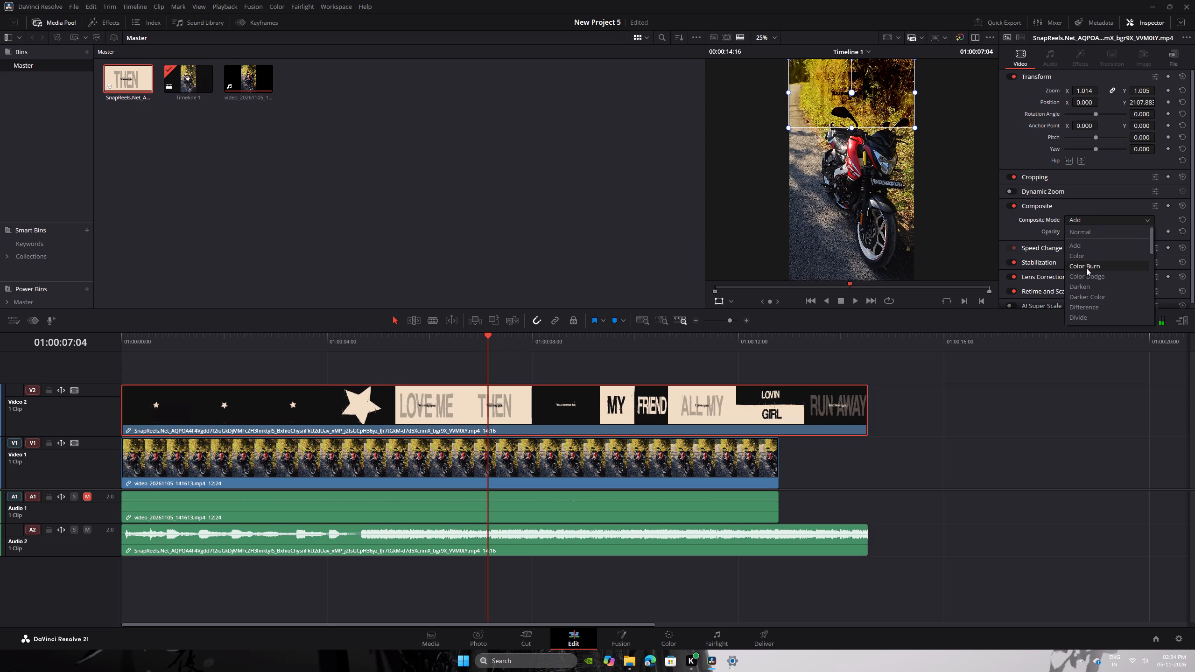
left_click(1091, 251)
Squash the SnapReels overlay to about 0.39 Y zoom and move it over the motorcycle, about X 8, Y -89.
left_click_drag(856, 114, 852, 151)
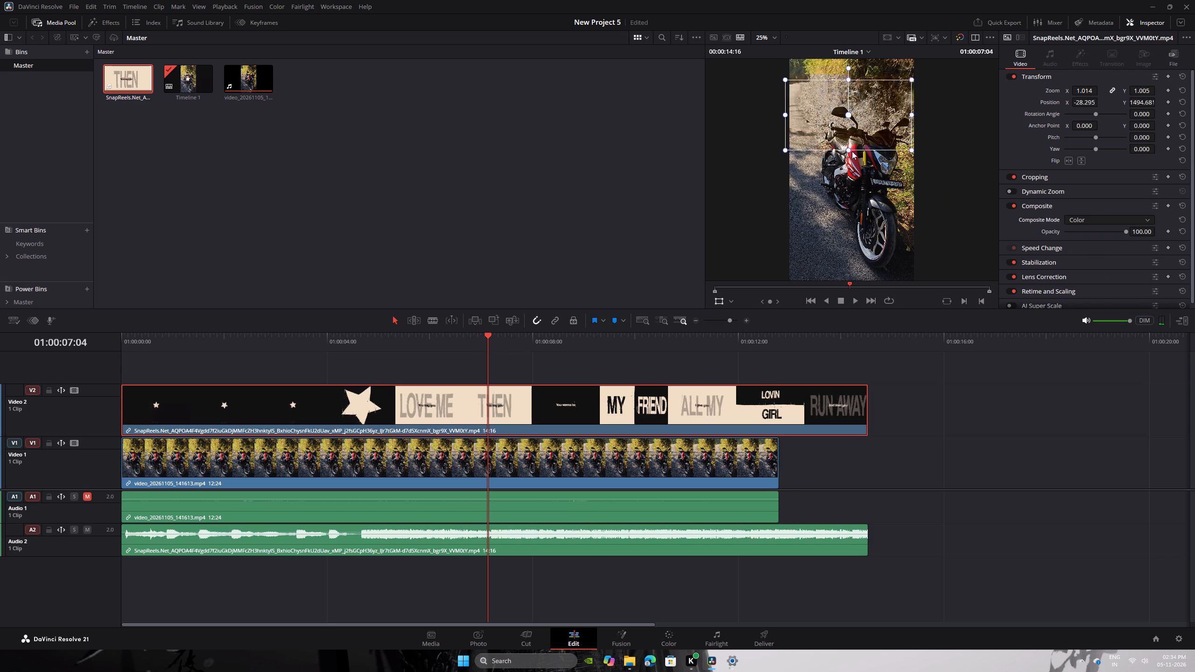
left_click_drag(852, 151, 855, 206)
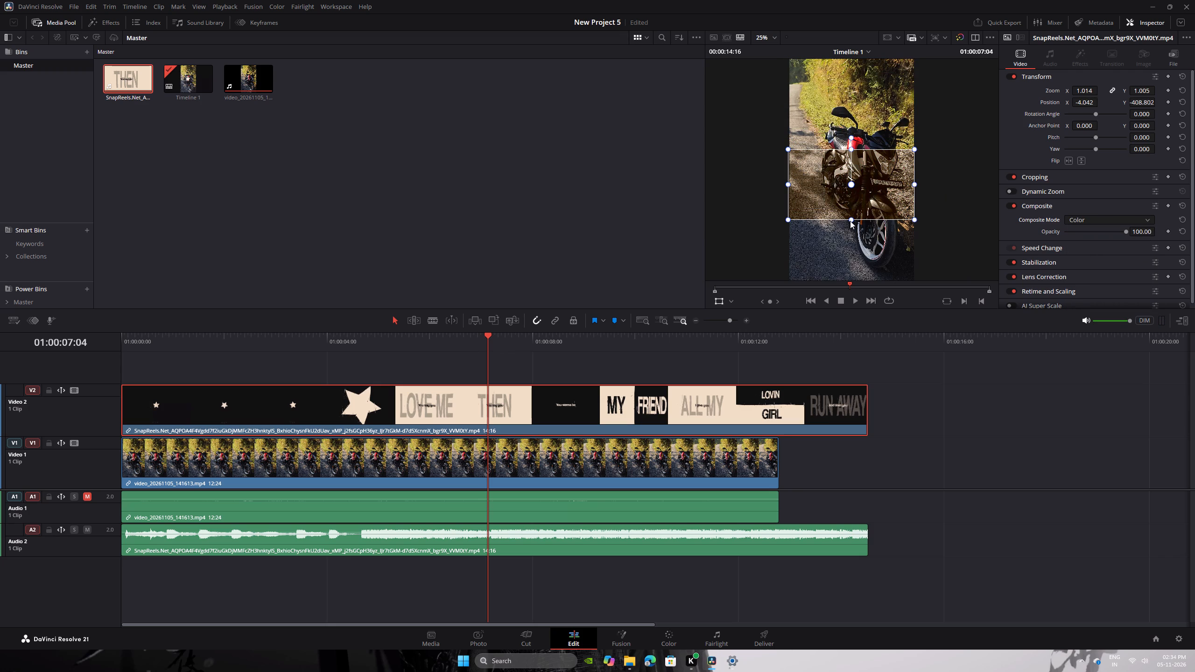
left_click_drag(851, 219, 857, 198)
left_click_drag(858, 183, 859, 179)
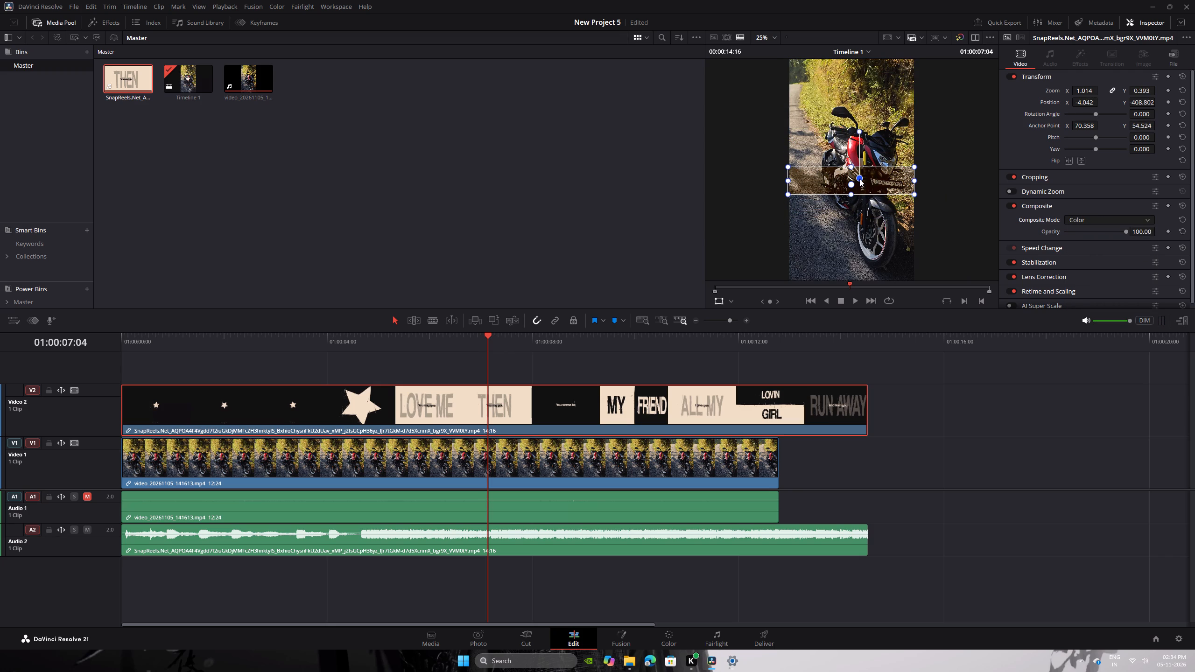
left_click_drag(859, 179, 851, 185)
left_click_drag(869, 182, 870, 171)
Move the playhead back to an earlier part of the timeline and play on to check the squashed Color overlay.
left_click_drag(490, 334, 453, 338)
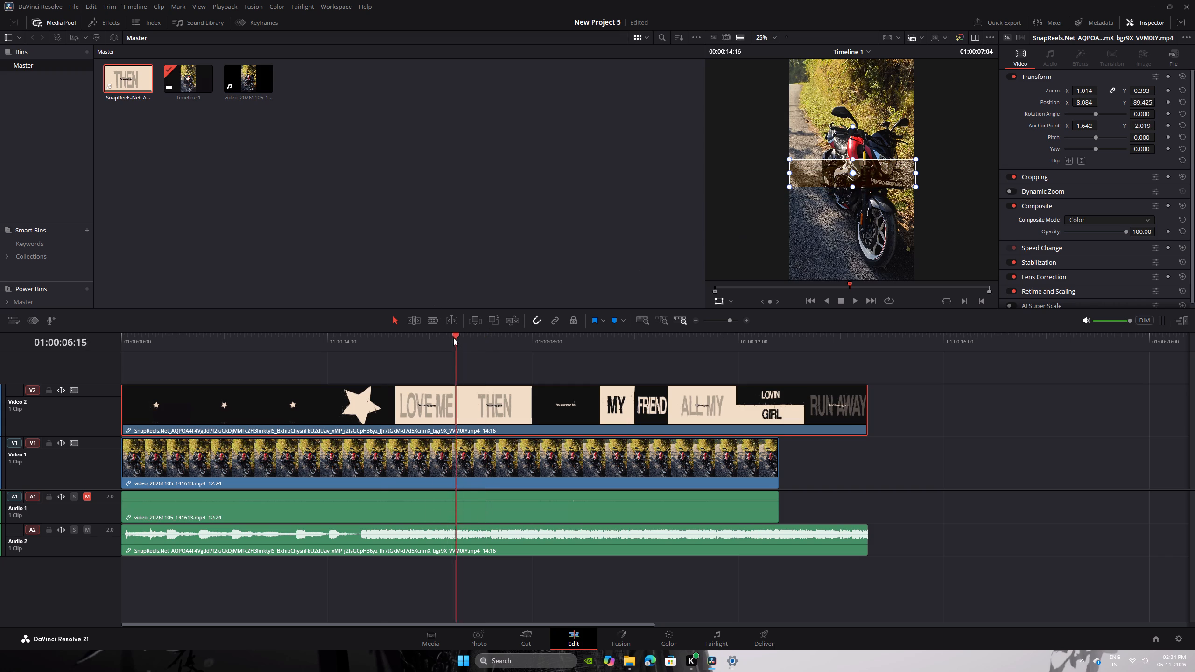
left_click_drag(453, 338, 380, 338)
key("space")
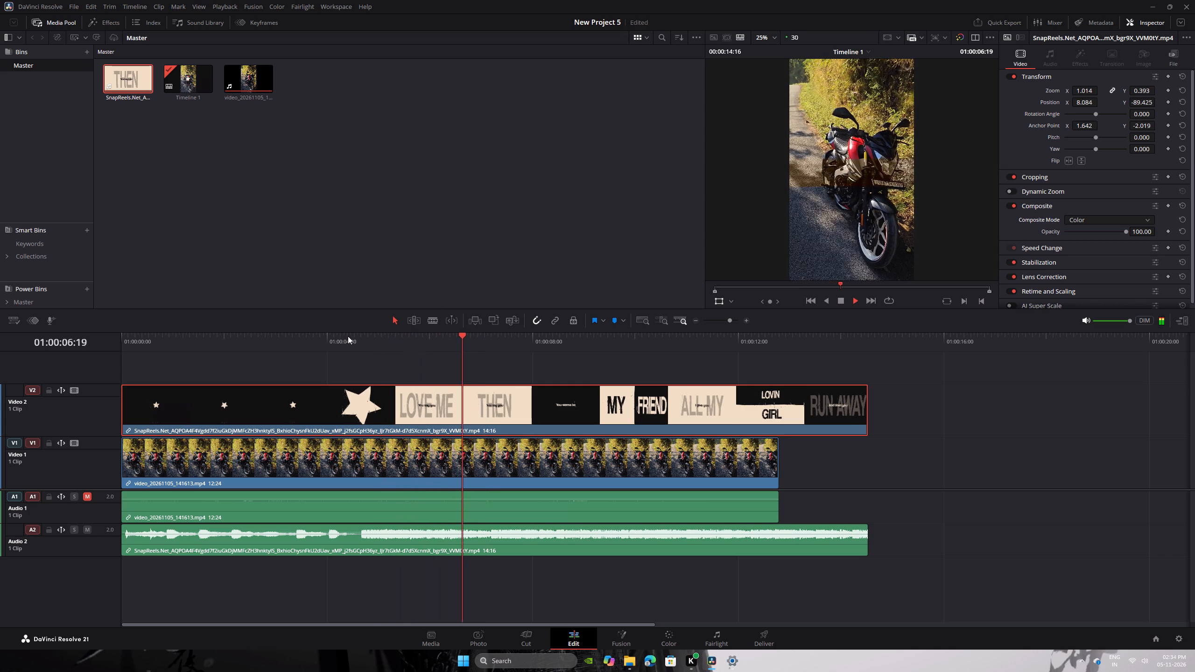
key("space")
key("space")
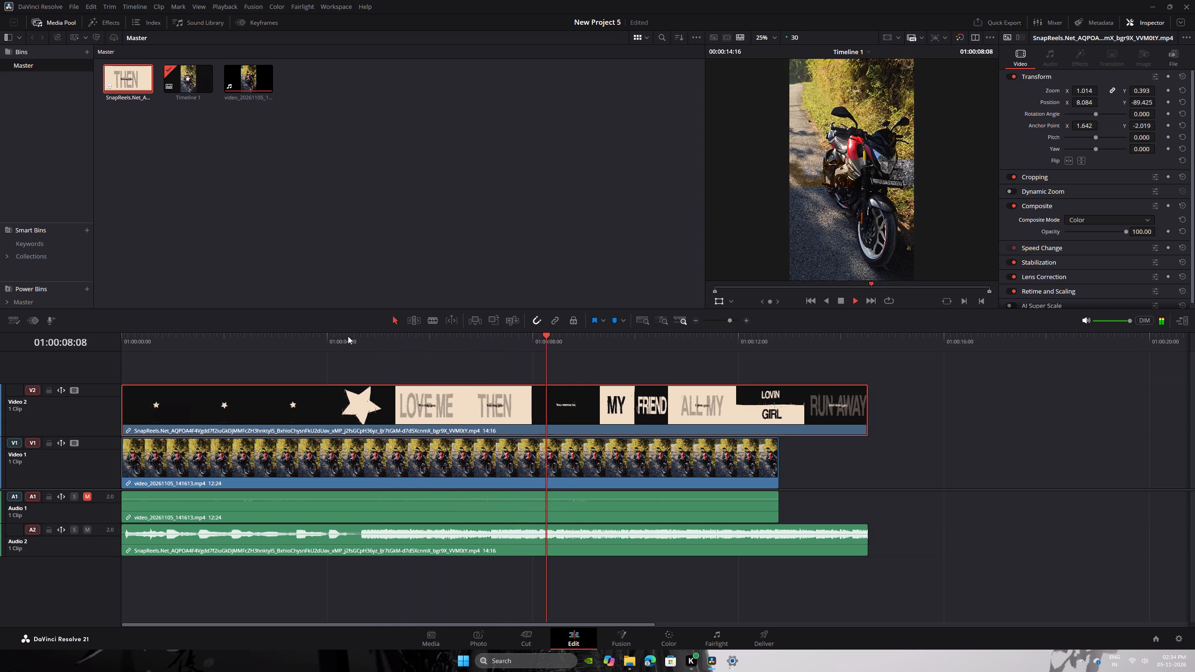
key("space")
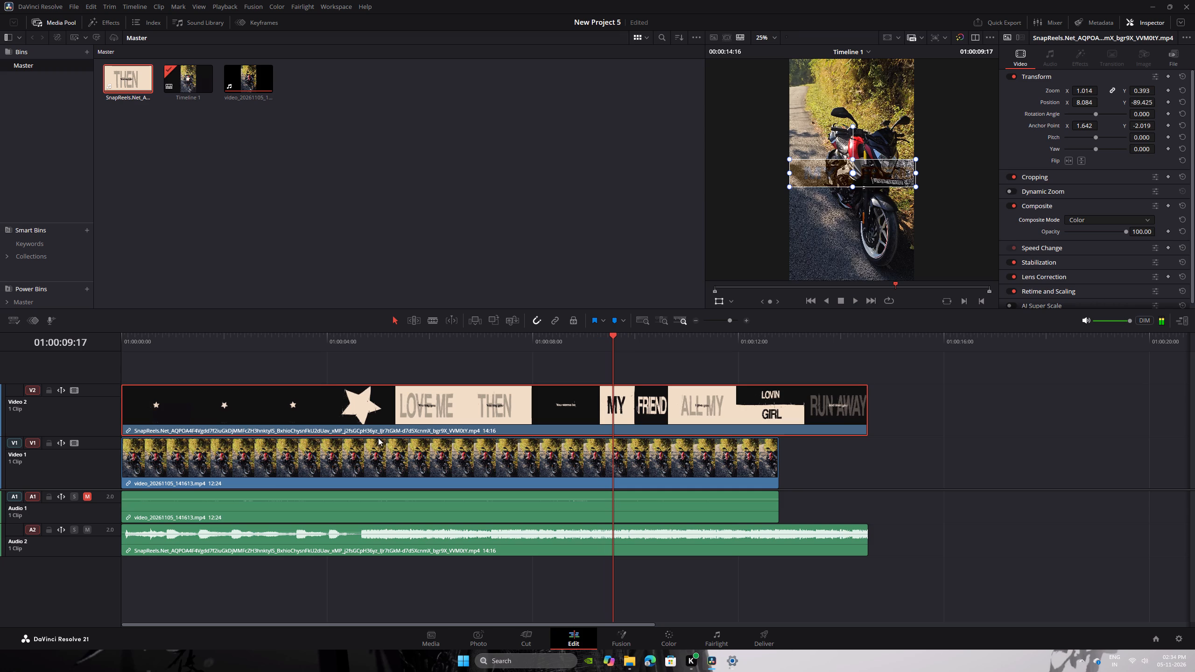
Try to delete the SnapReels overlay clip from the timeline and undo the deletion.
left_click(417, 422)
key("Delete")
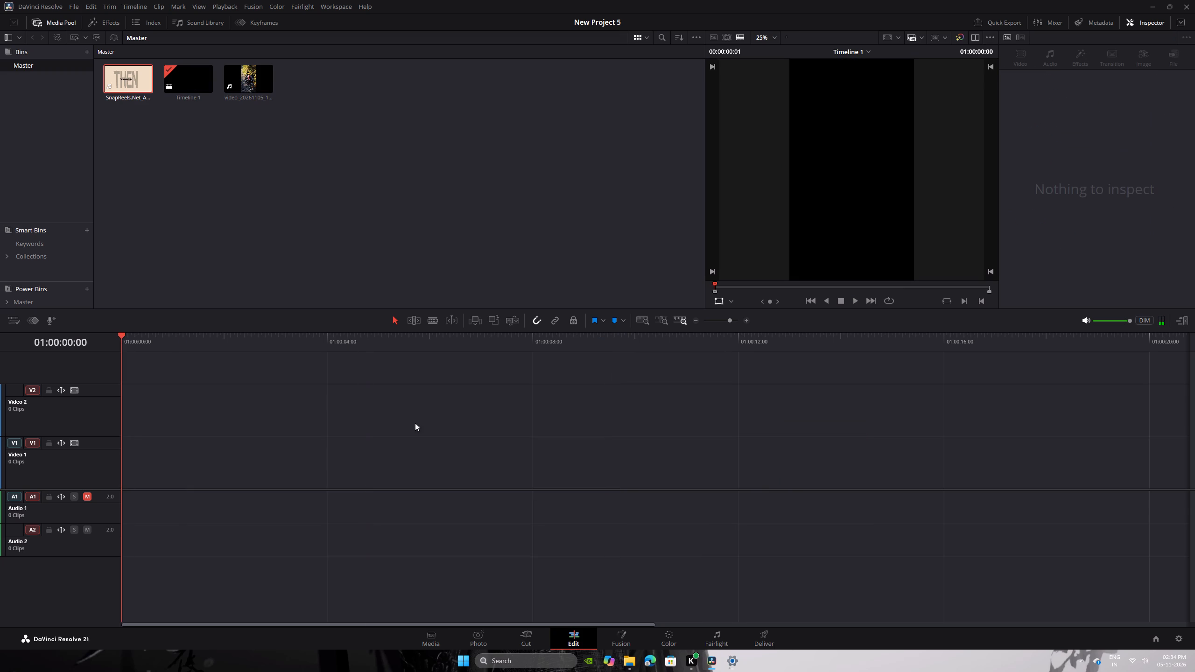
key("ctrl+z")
Switch to the Cut page and play the timeline from its start.
left_click(534, 635)
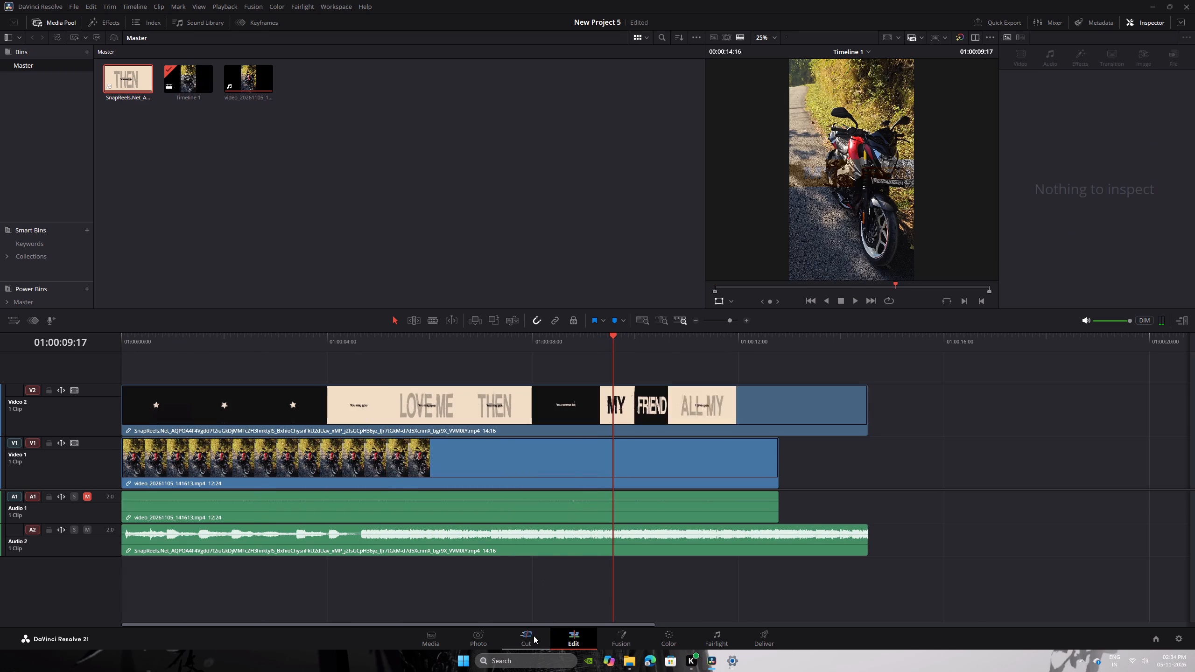
left_click_drag(472, 406, 71, 460)
key("space")
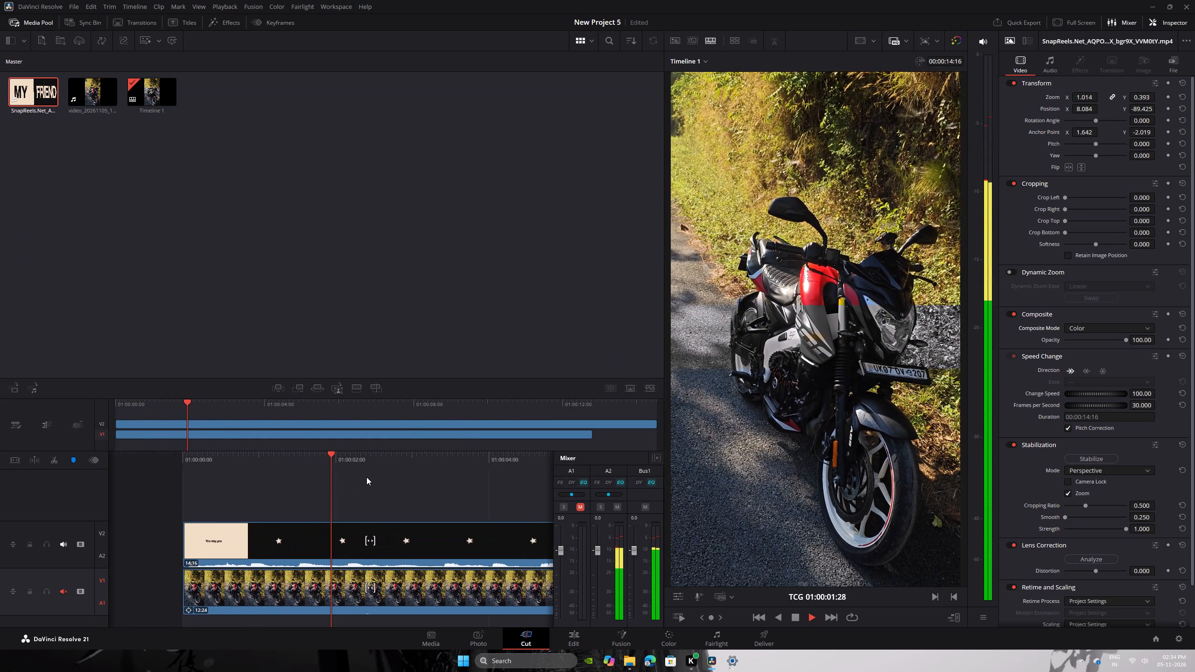
key("space")
Delete the SnapReels overlay clip from the upper video track on the Cut page.
left_click(355, 550)
key("Delete")
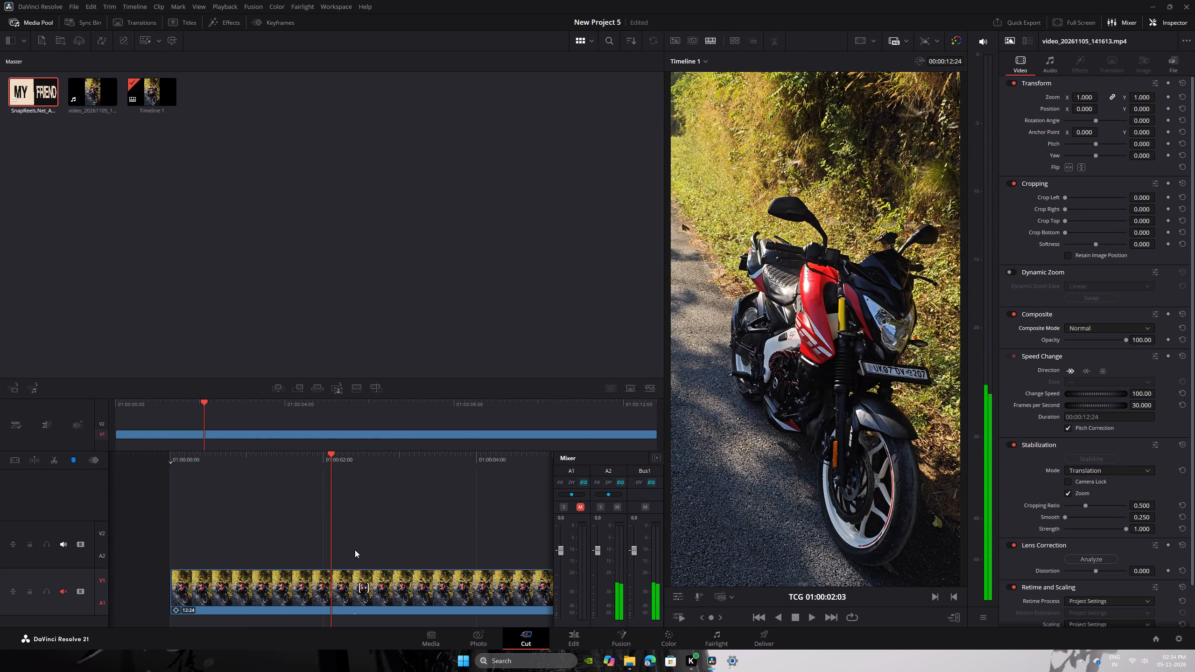
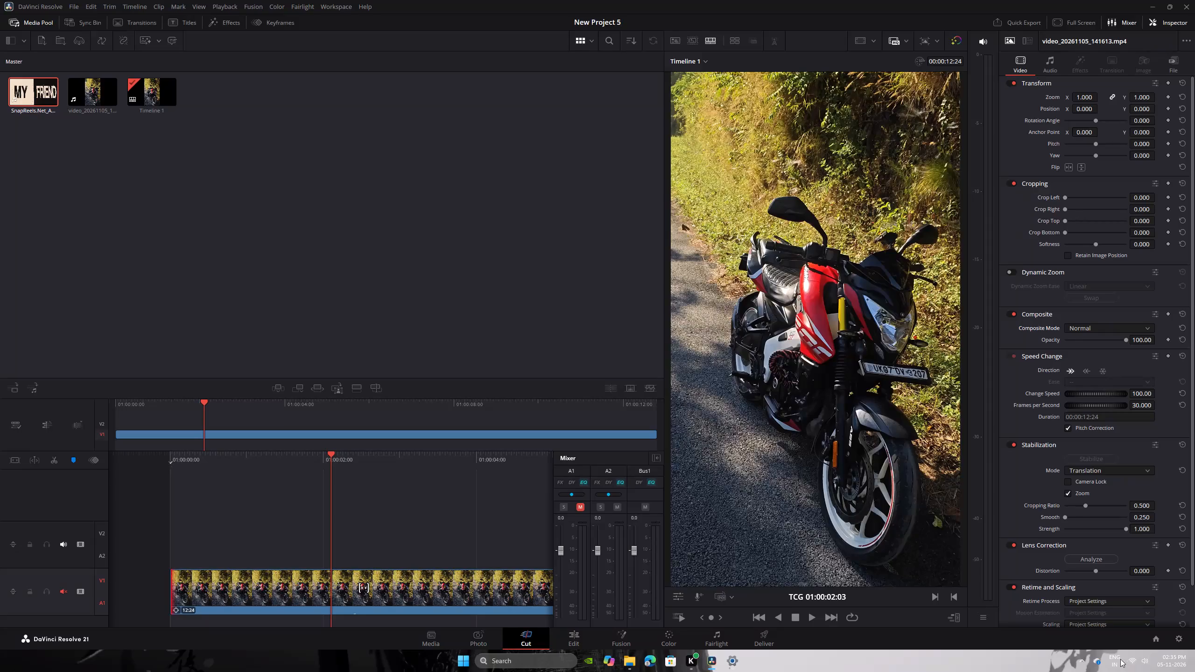
Open Bluetooth file transfer from the Windows Bluetooth device settings.
left_click(1129, 660)
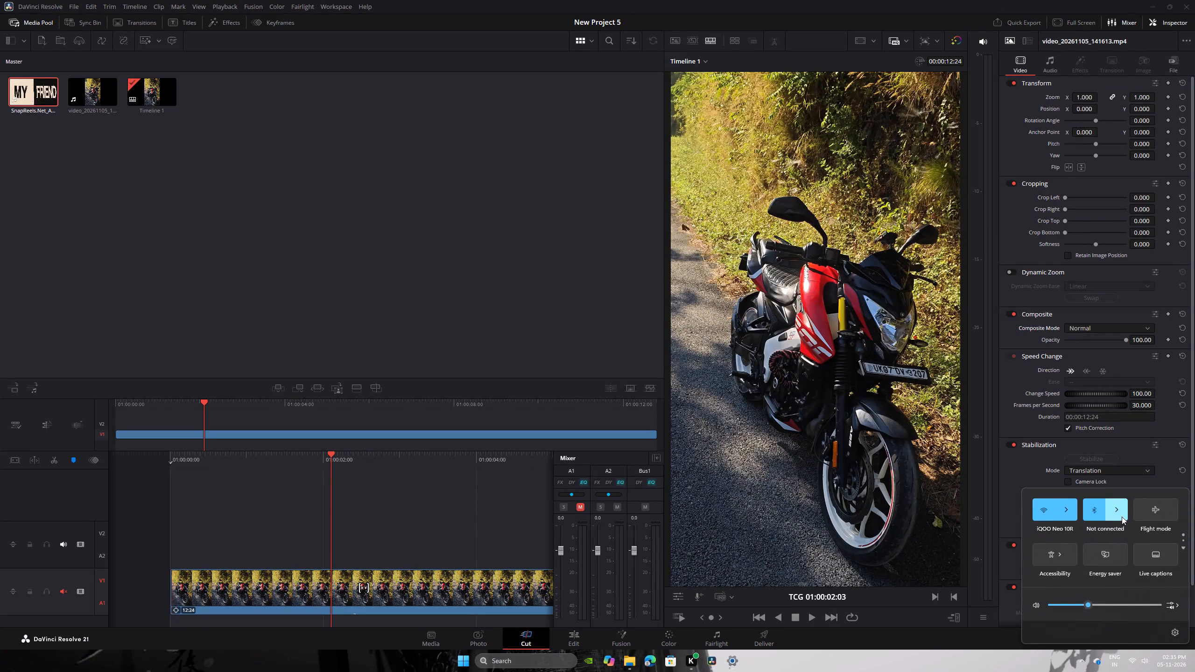
left_click(1122, 517)
left_click(1055, 630)
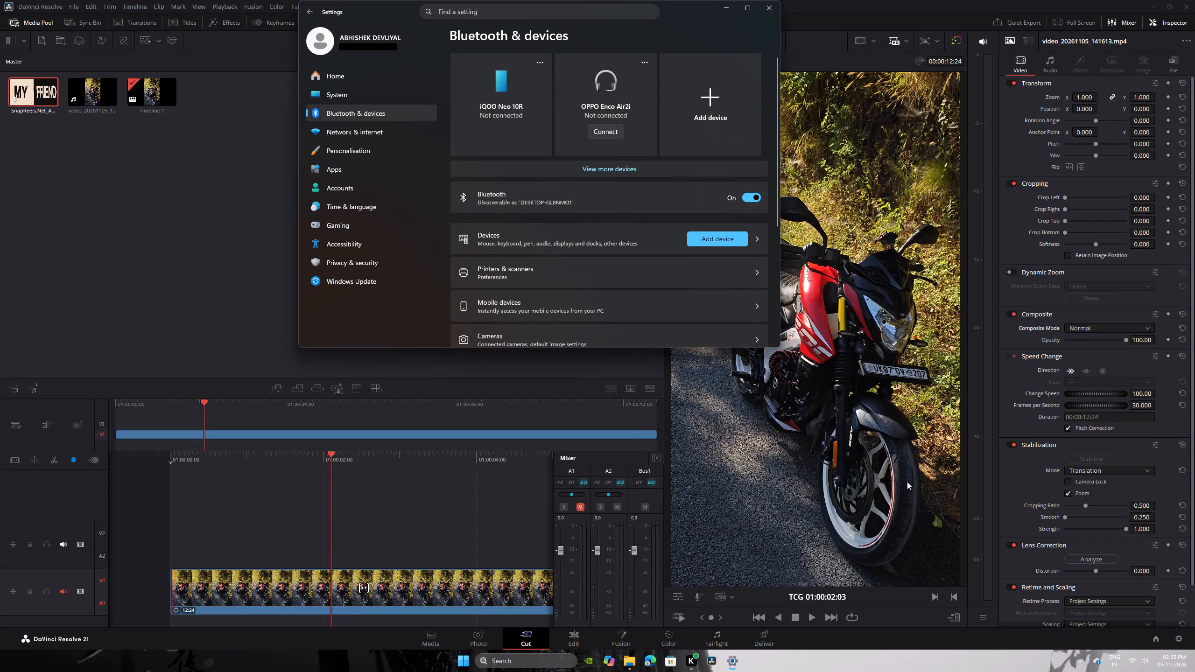
scroll(543, 234, "down", 3)
left_click(542, 110)
scroll(521, 134, "down", 5)
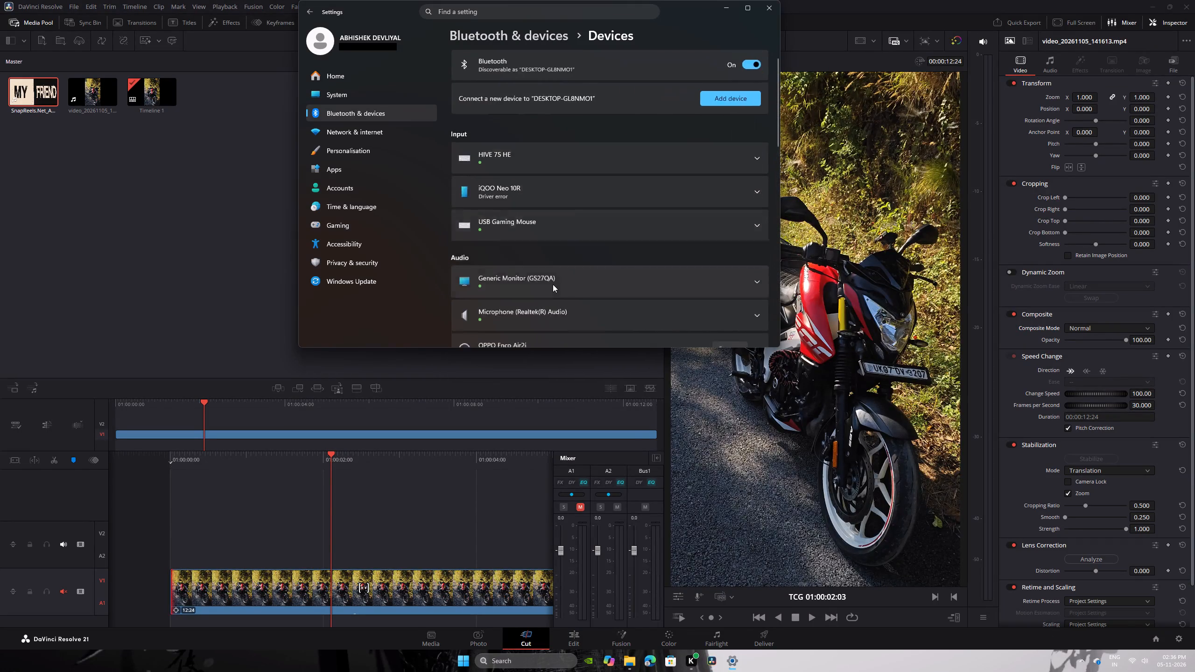
scroll(553, 284, "down", 10)
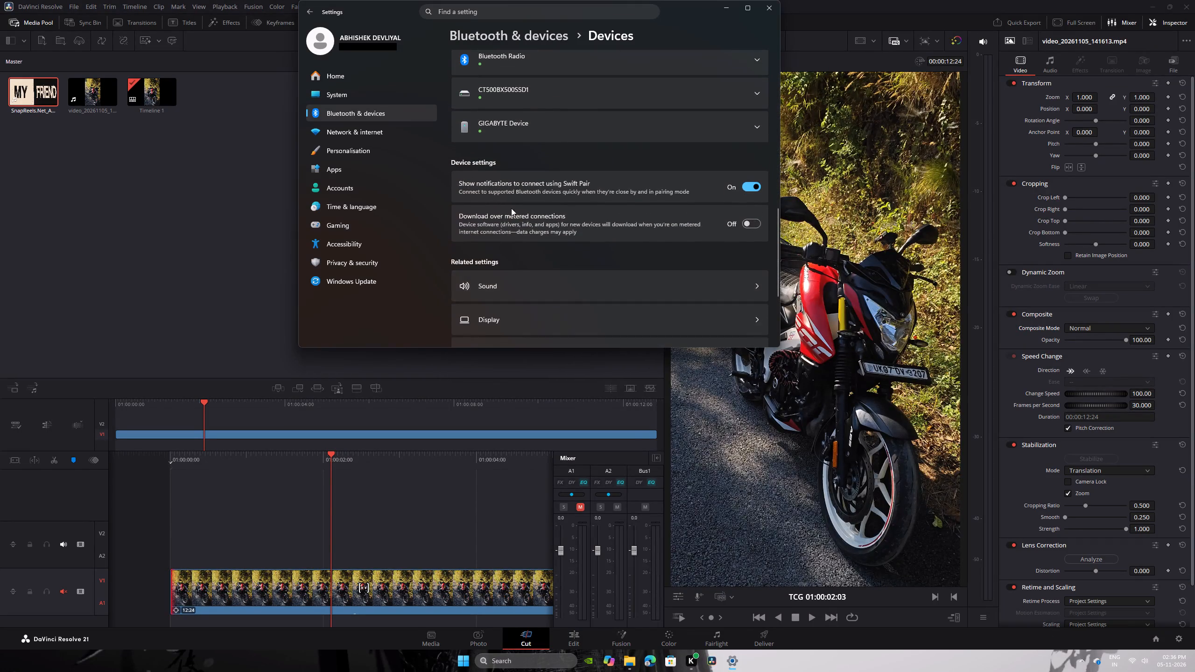
scroll(508, 228, "down", 1)
scroll(494, 330, "down", 2)
left_click(505, 213)
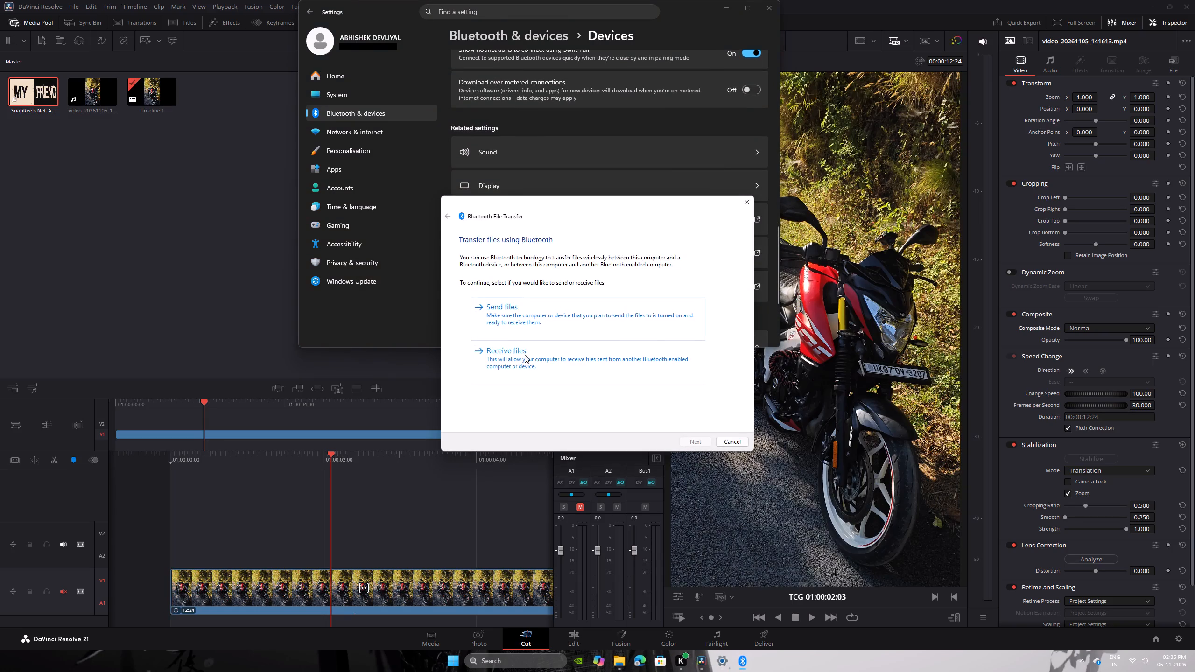
Receive bluetooth_content_share.html over Bluetooth and save it in the Desktop Bluetooth folder.
left_click(525, 355)
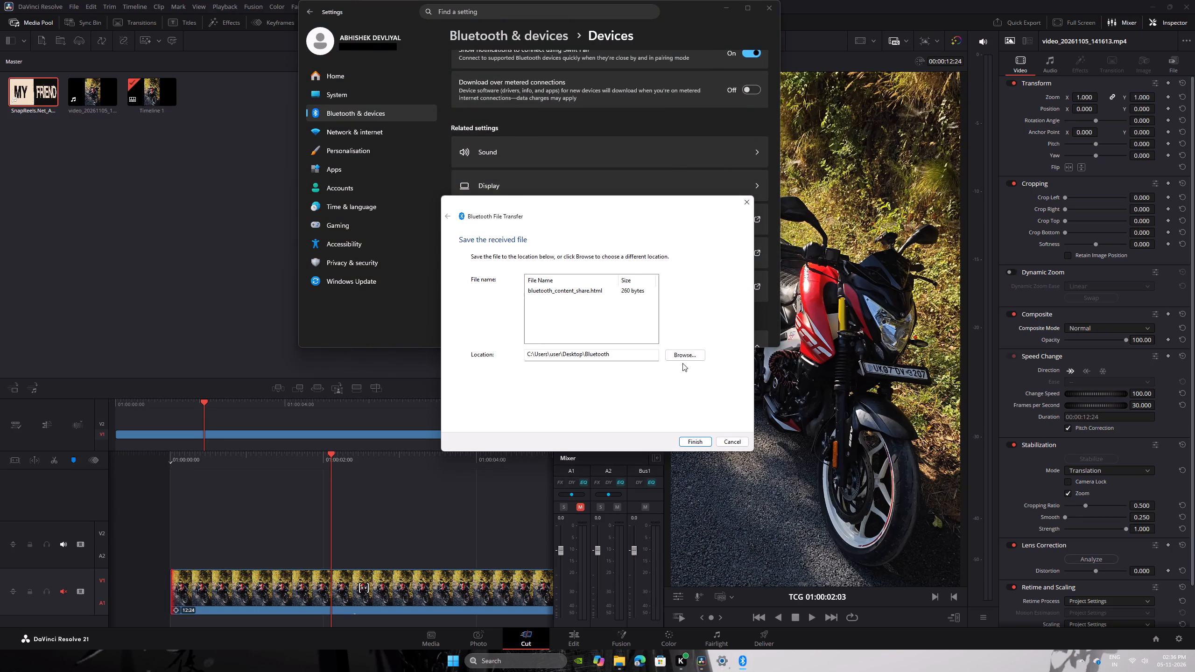
left_click(706, 438)
left_click(281, 274)
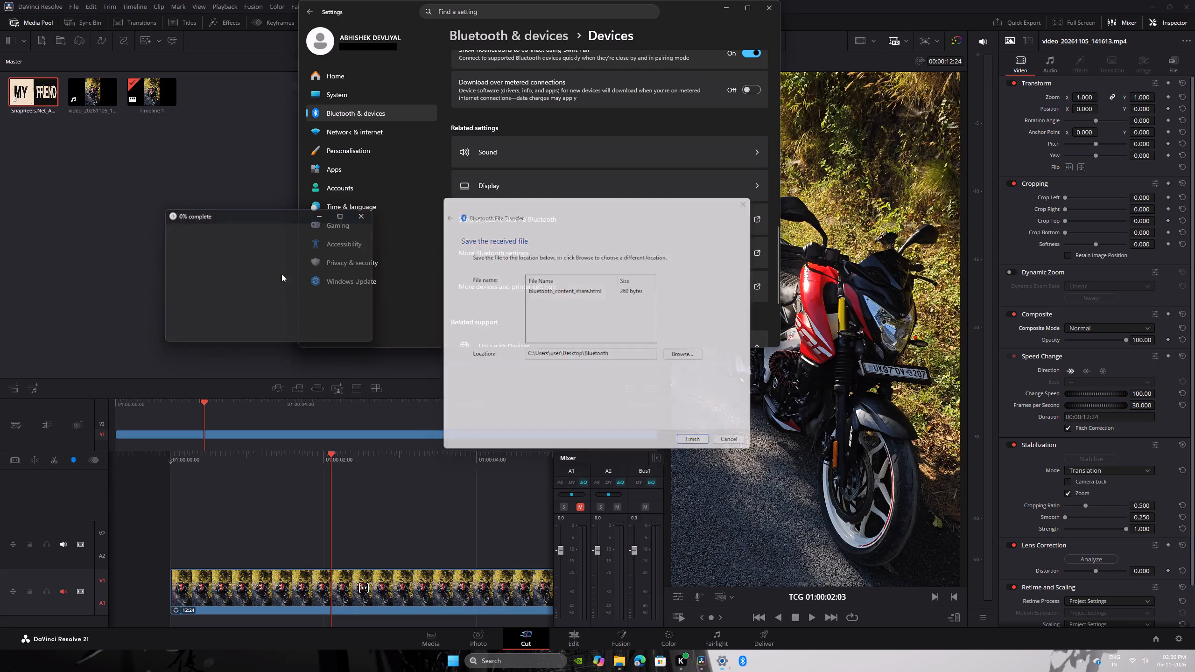
Open bluetooth_content_share.html from the Bluetooth folder in File Explorer and copy the Instagram reel link it contains.
left_click(625, 662)
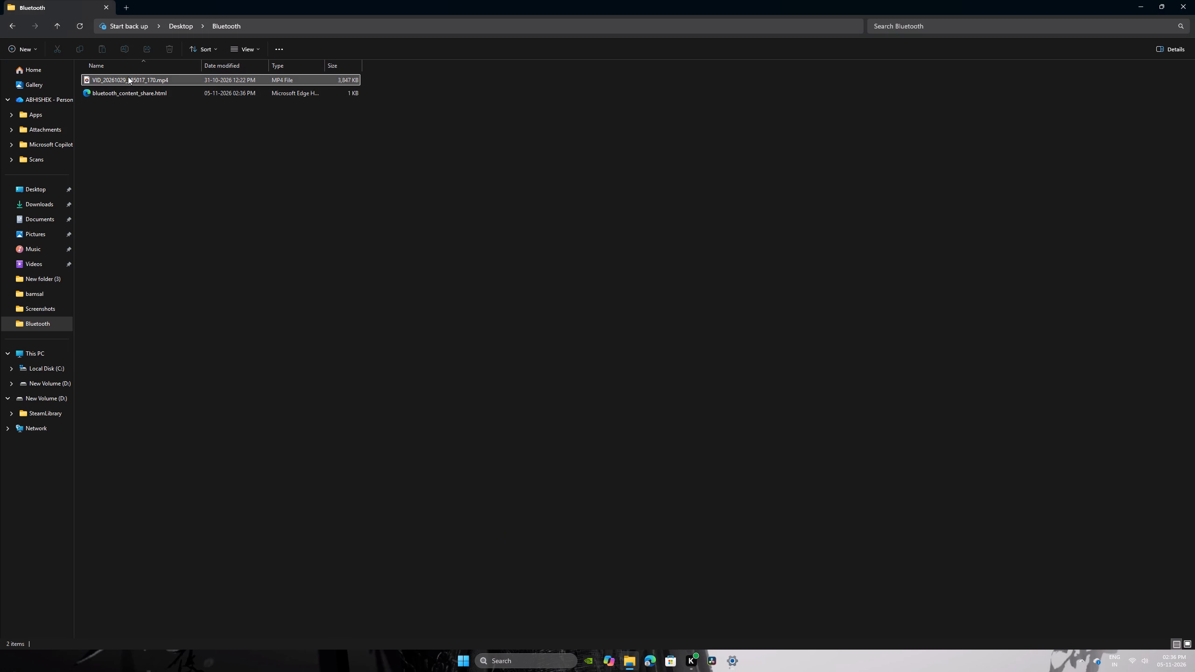
double_click(120, 90)
left_click_drag(280, 55, 0, 46)
left_click(20, 83)
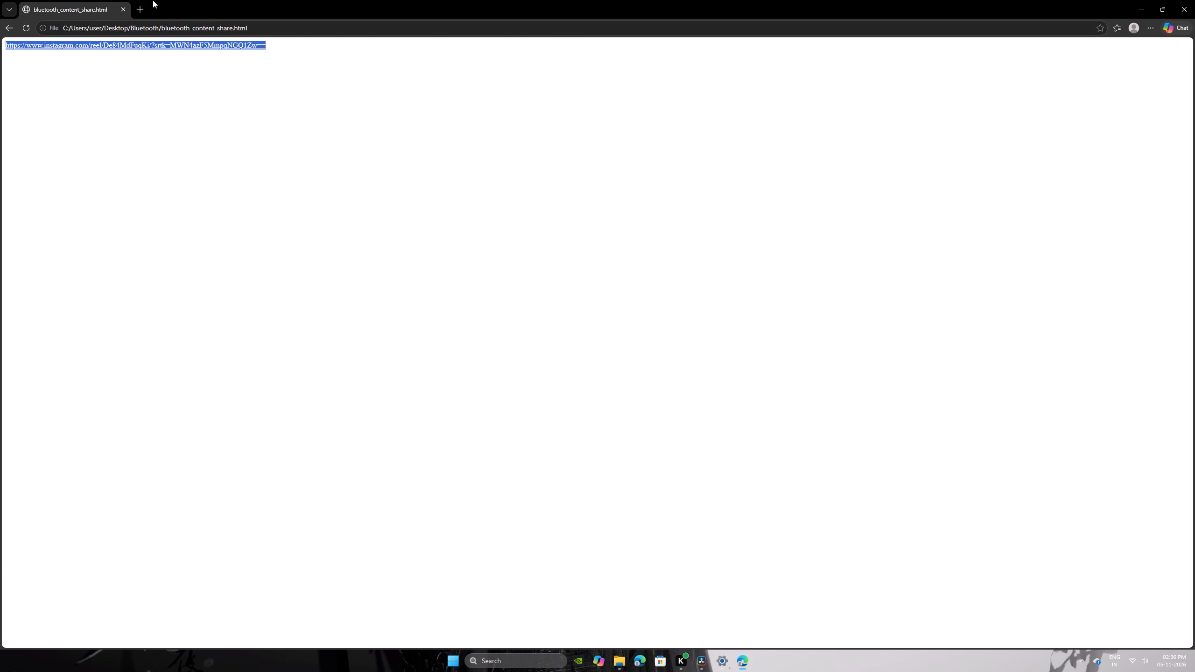
Search for "insta reel downloader" in a new browser tab and open the SnapReels Instagram Reels Downloader site.
left_click(136, 10)
left_click(479, 128)
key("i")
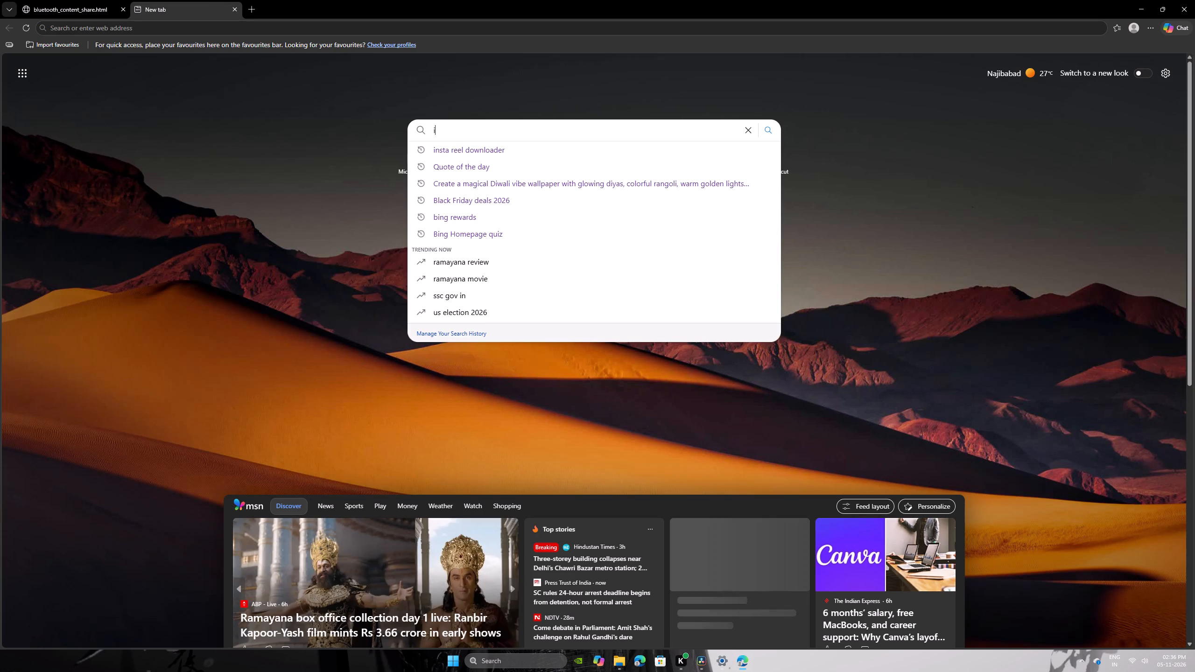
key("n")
left_click(470, 149)
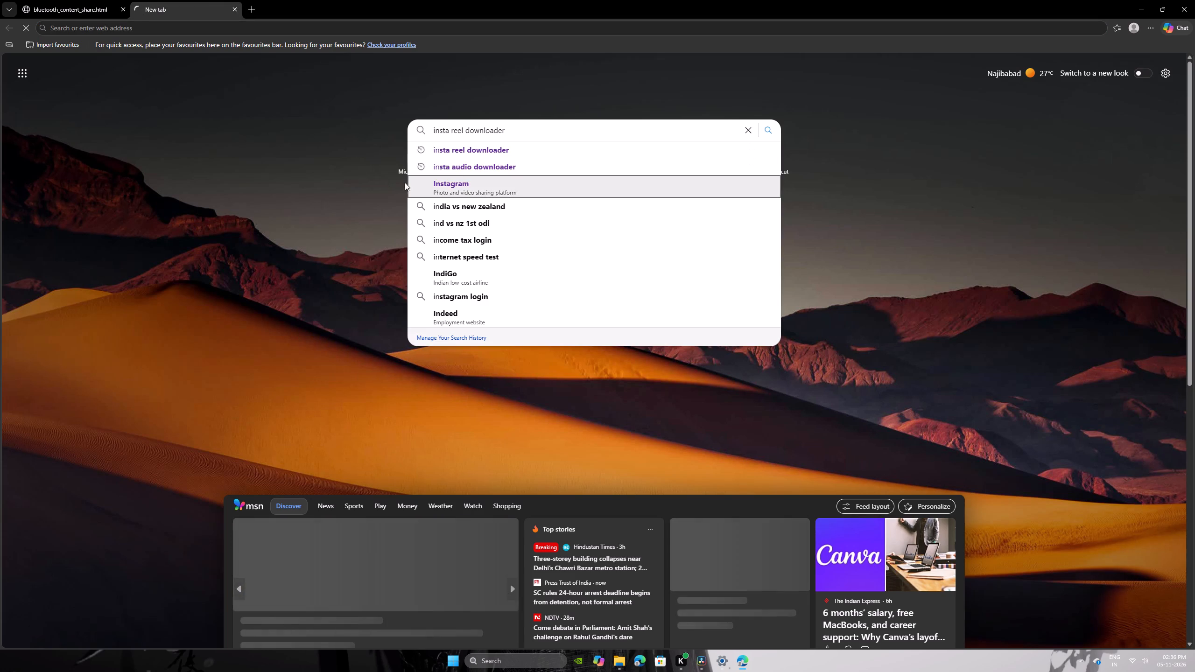
left_click(195, 149)
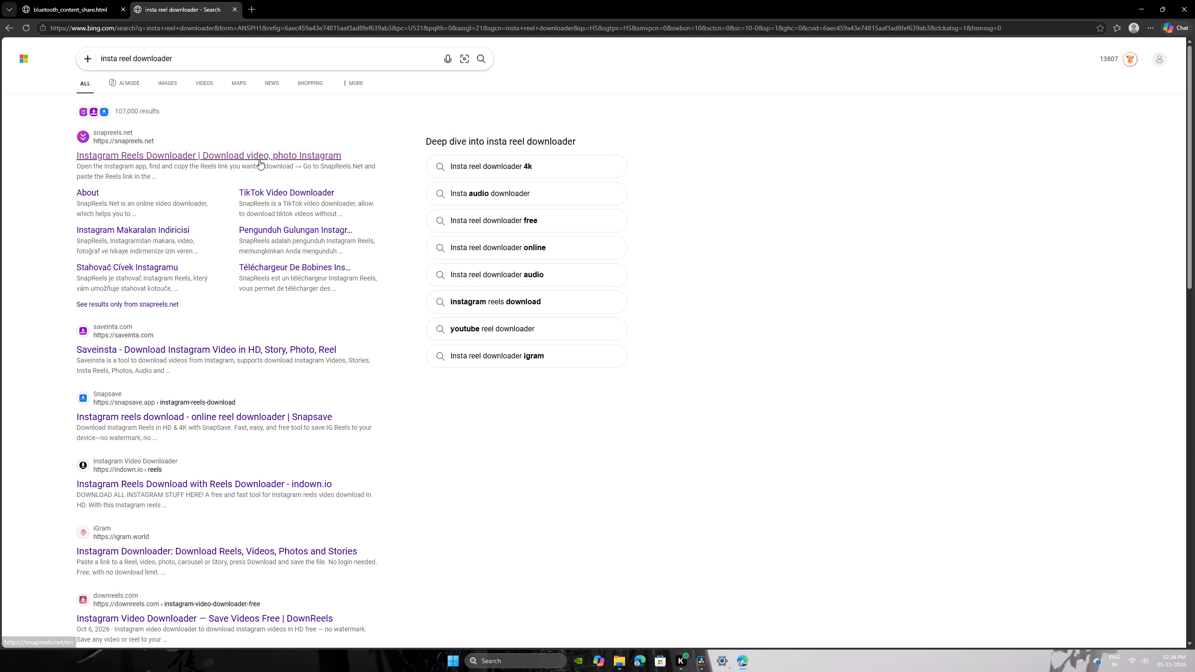
left_click(259, 160)
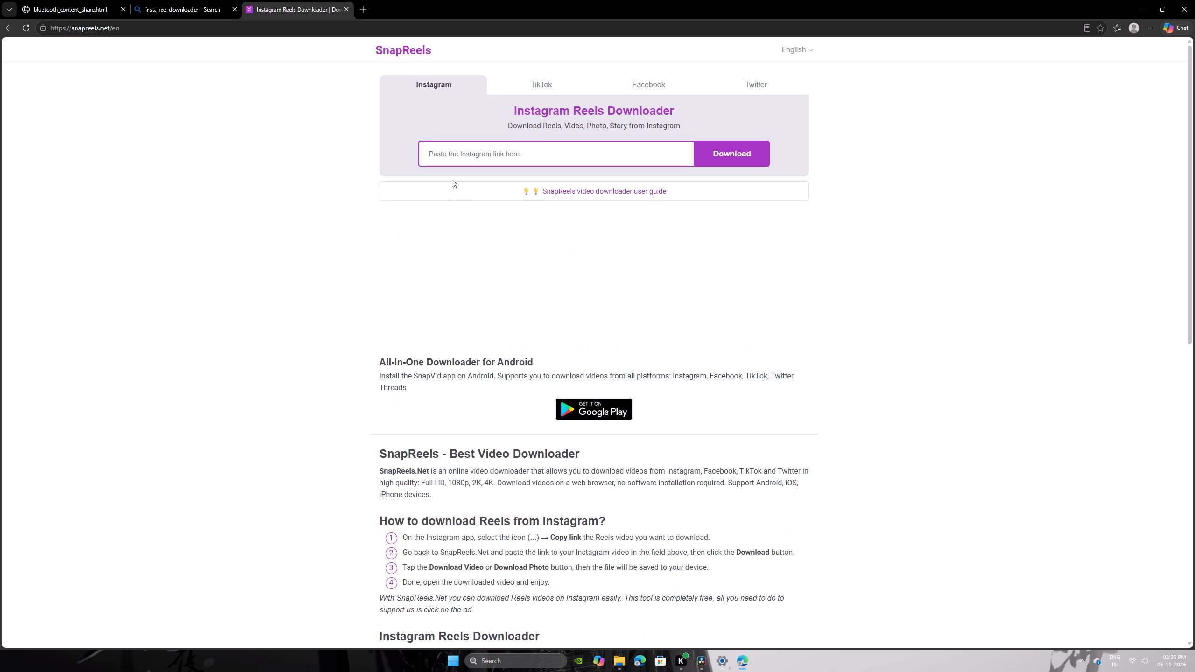
Paste the copied reel link into SnapReels, download the video, and close the browser window.
left_click(462, 156)
key("ctrl+v")
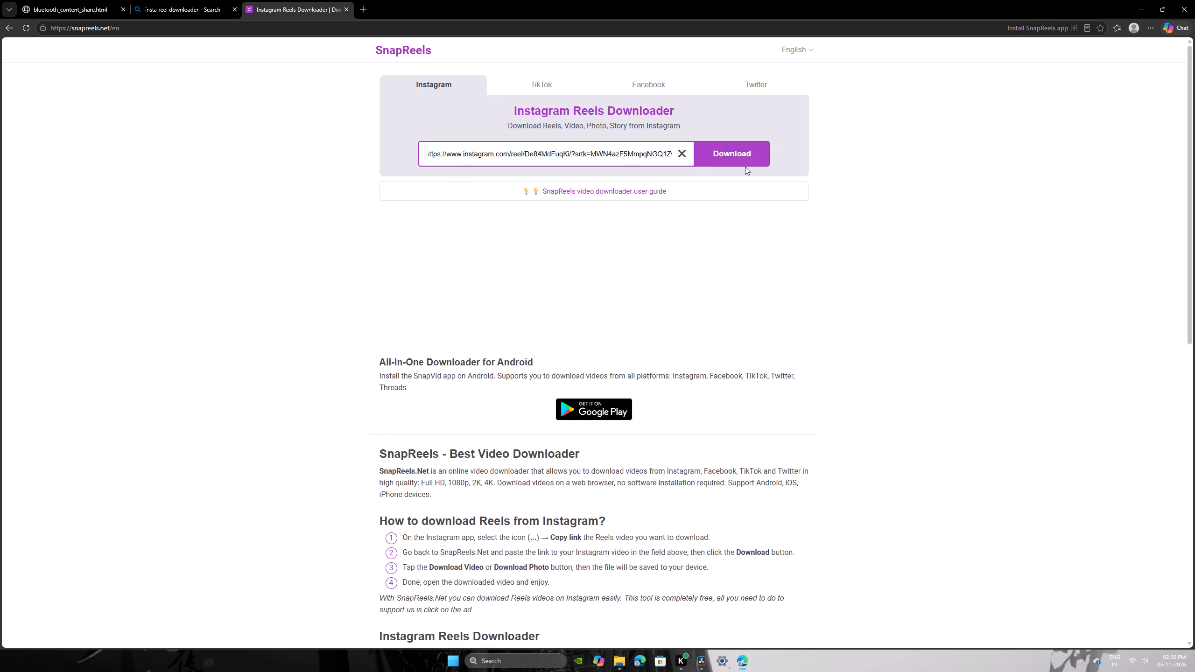
left_click(745, 167)
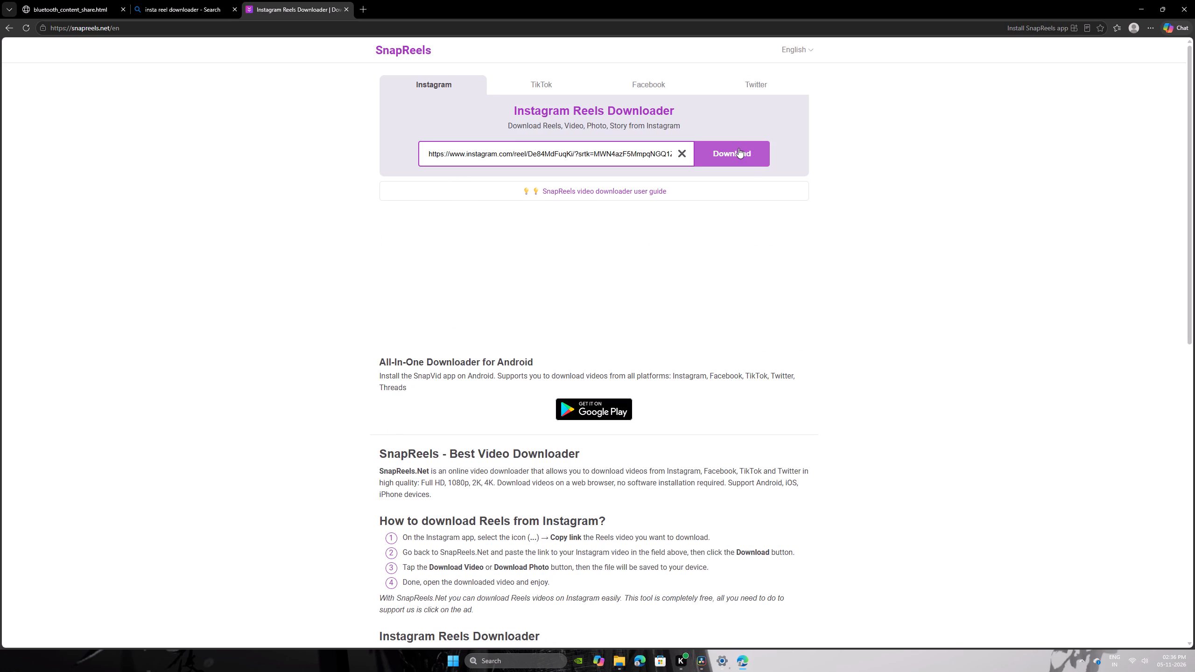
left_click(731, 148)
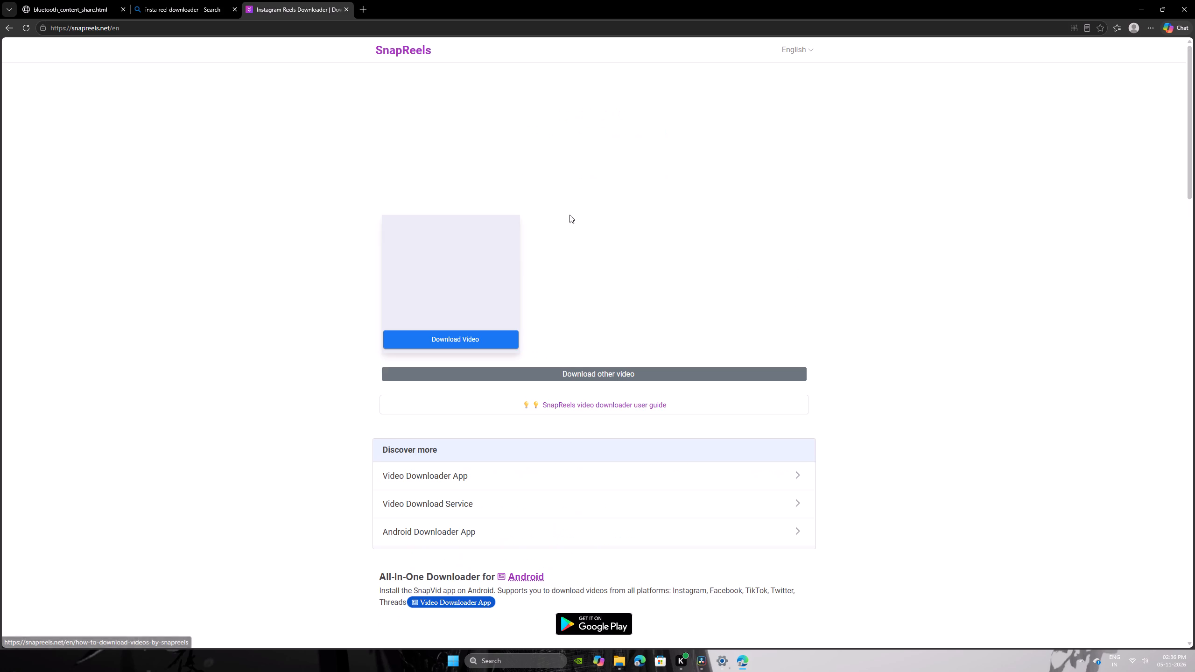
left_click(473, 337)
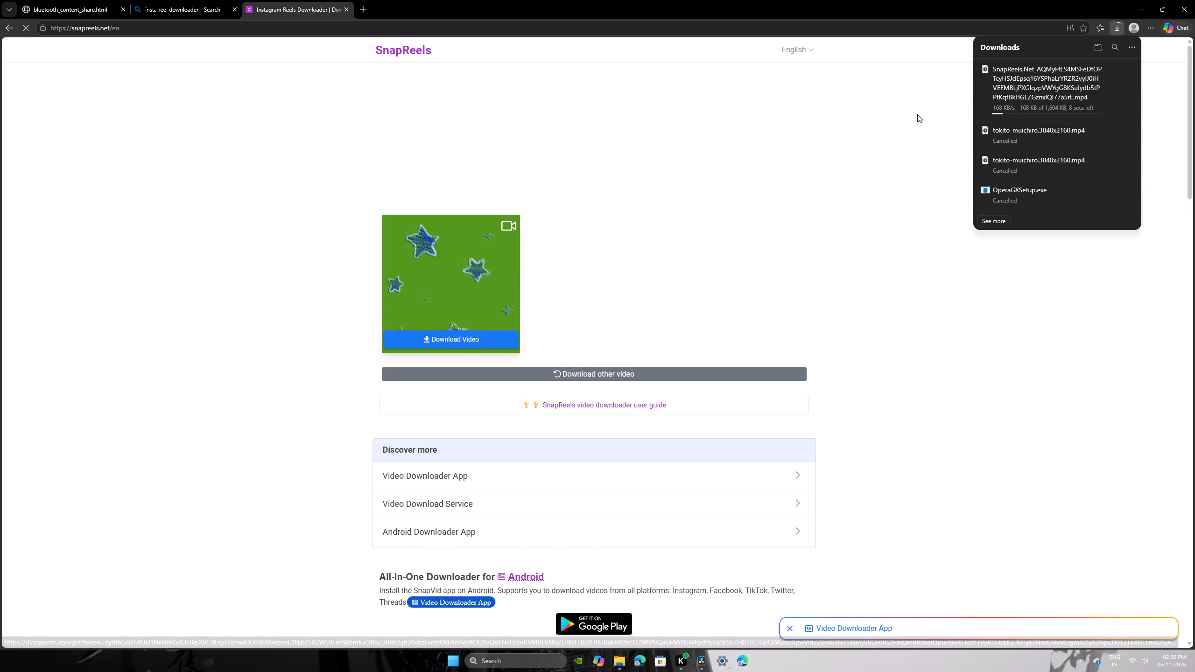
left_click(1194, 0)
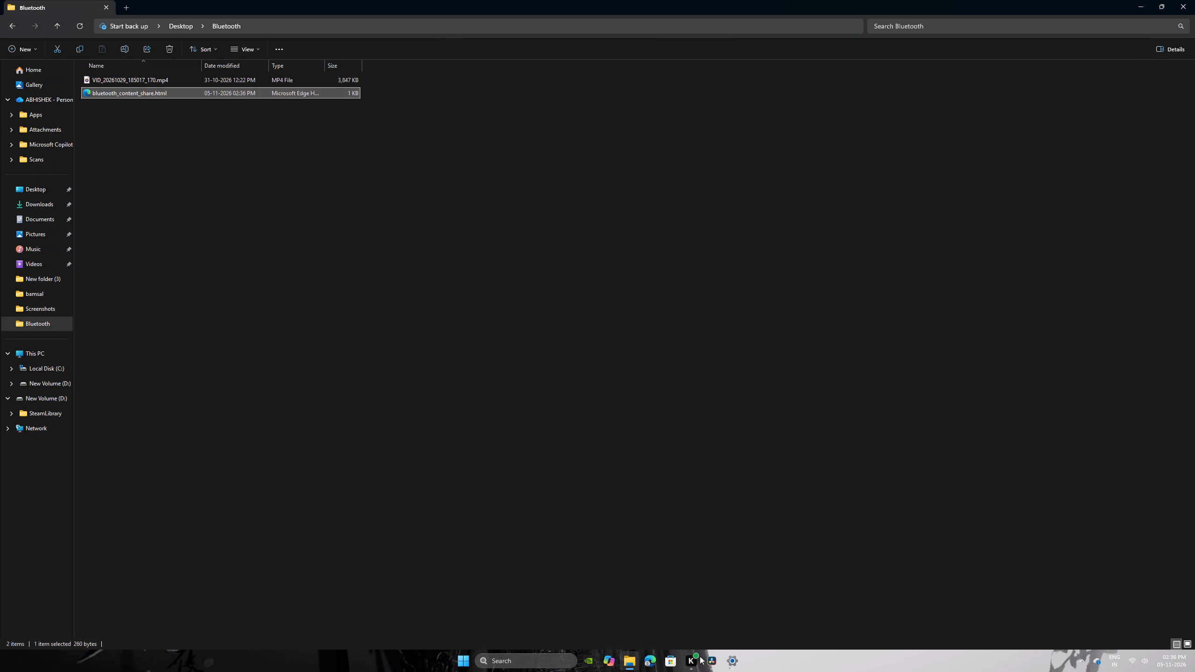
Switch to DaVinci Resolve and import the newest SnapReels MP4 from the Downloads folder into the media pool.
left_click(709, 665)
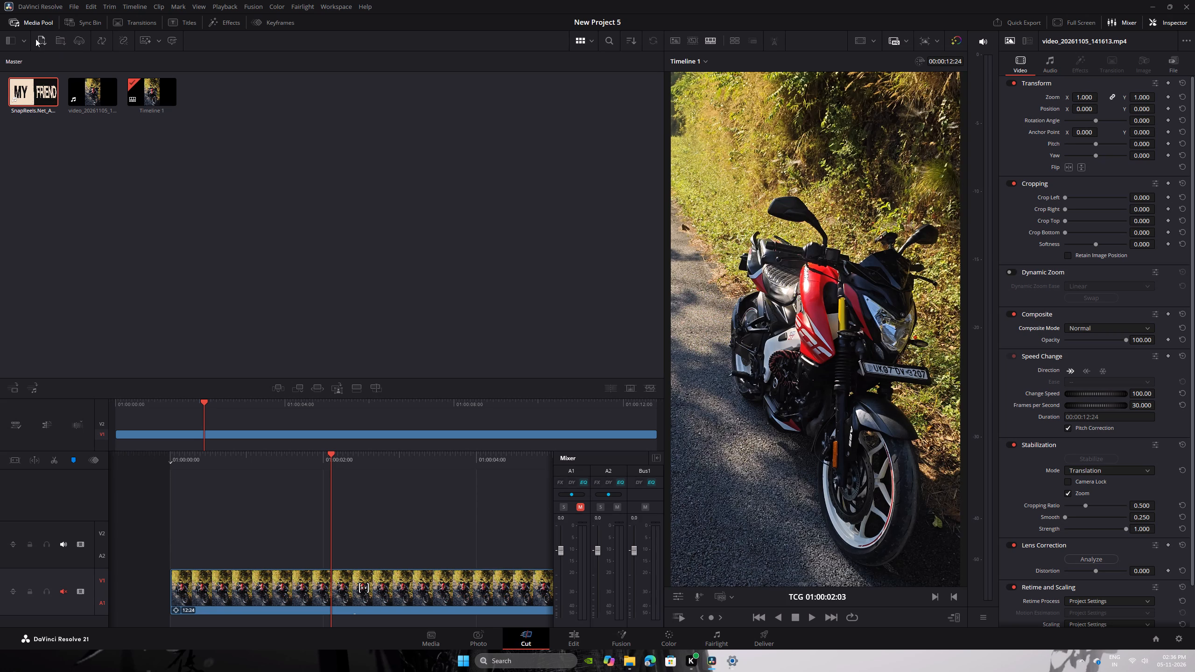
left_click(35, 39)
left_click(47, 199)
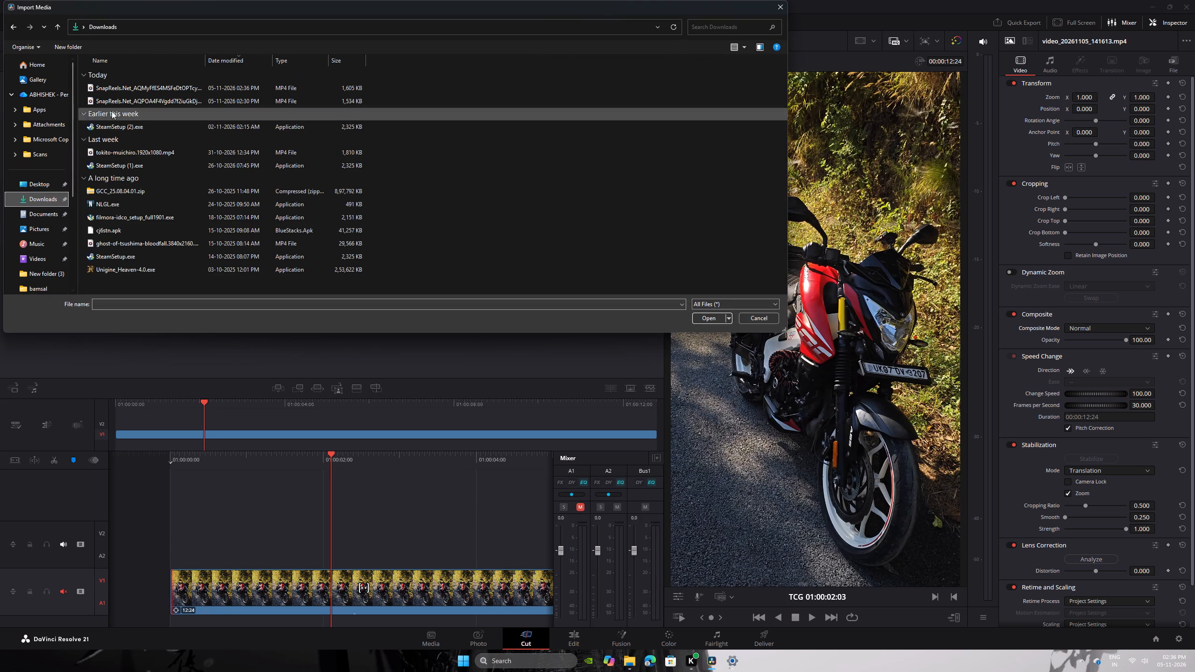
left_click(119, 94)
double_click(119, 90)
Place the green-screen stars clip from the media pool on the timeline above the motorcycle clip.
left_click_drag(30, 92, 266, 461)
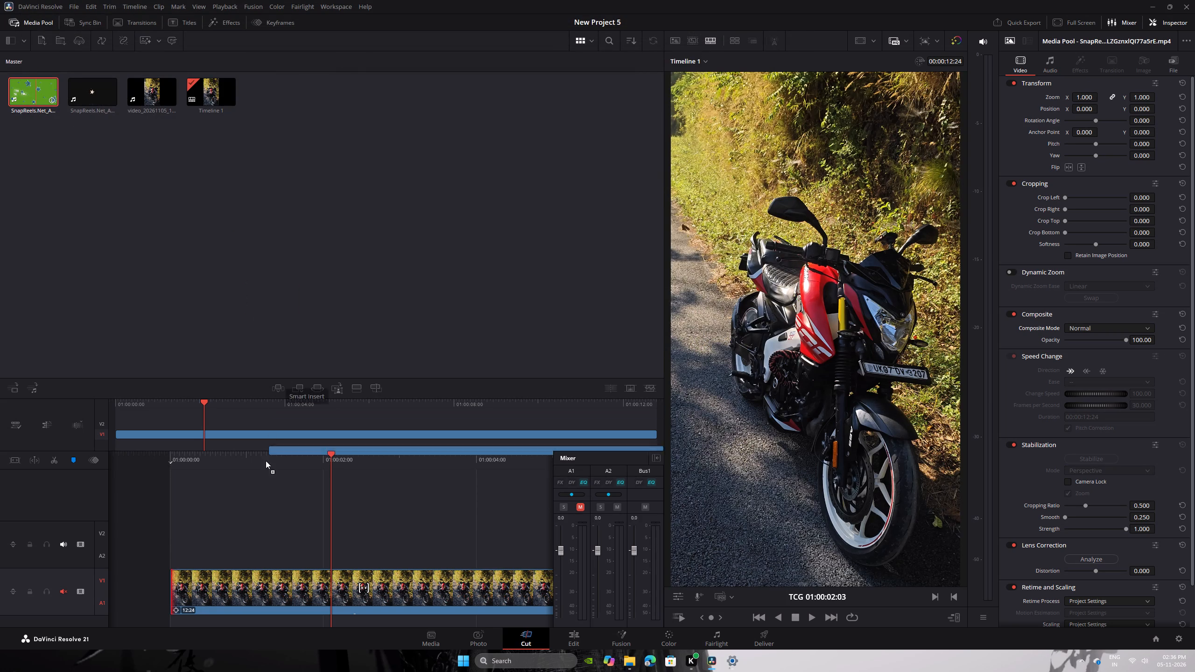
Place the green-screen star SnapReels clip on video track 2 at the start of the timeline, above the motorcycle video.
left_click_drag(266, 461, 173, 536)
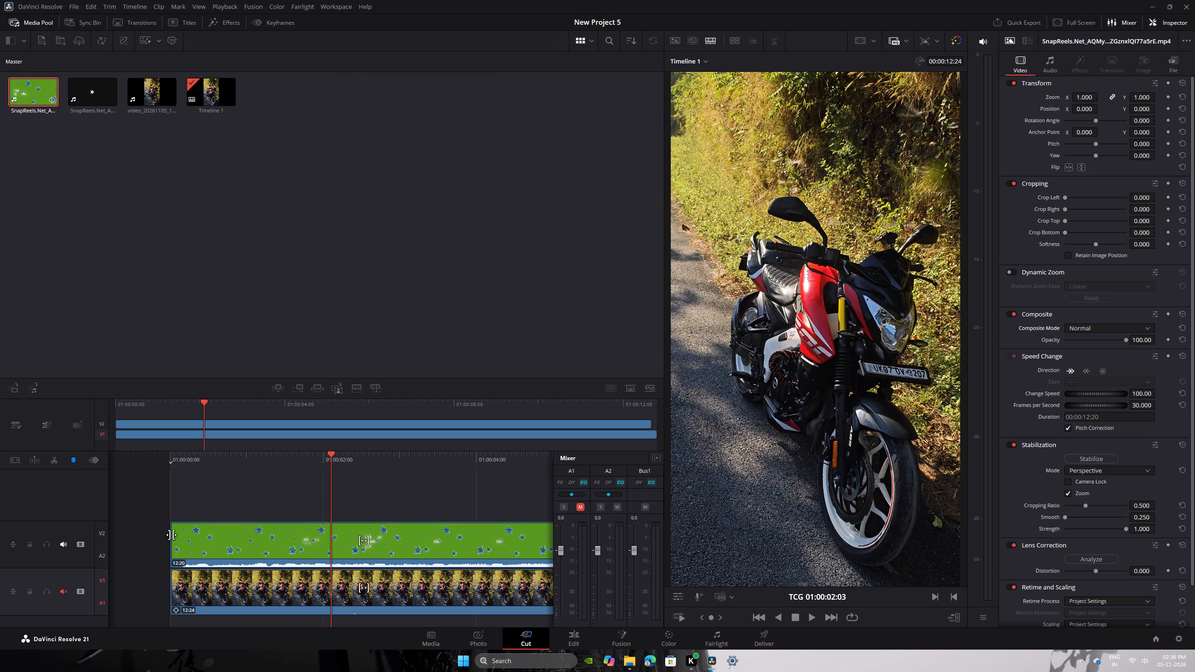
Return to the start of the timeline and play the first second to check the green star overlay.
left_click_drag(330, 452, 605, 461)
key("space")
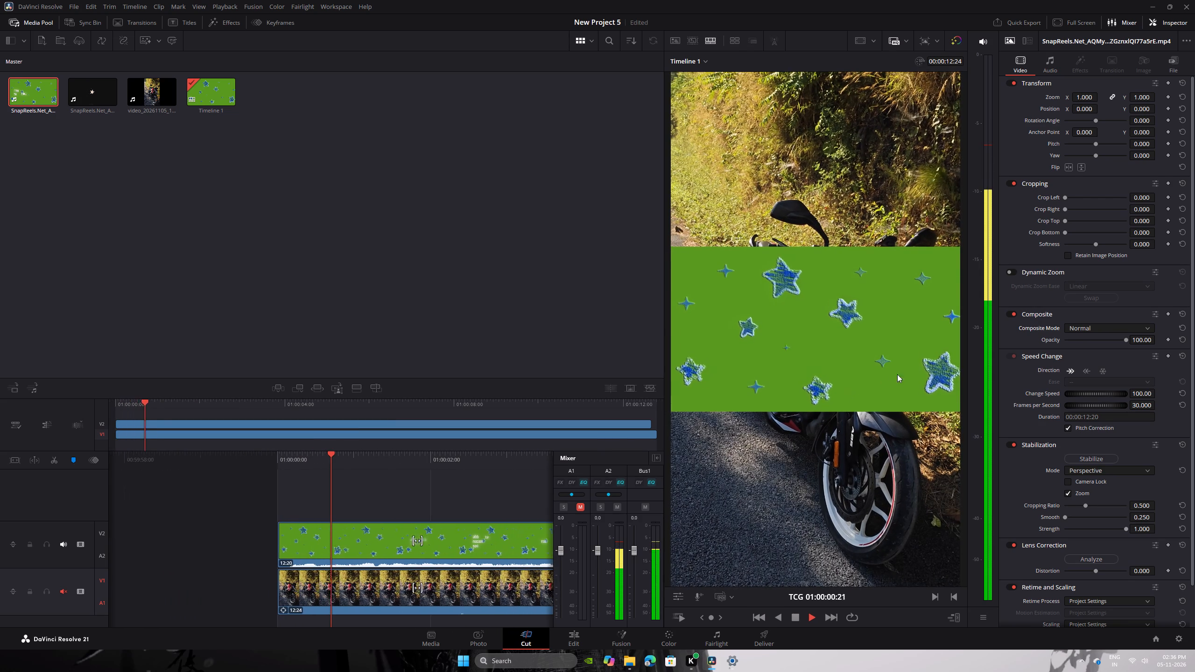
key("space")
Preview the available composite modes on the green star overlay, such as Color, Multiply, Darker Color and Exclusion, without applying one.
left_click(1113, 328)
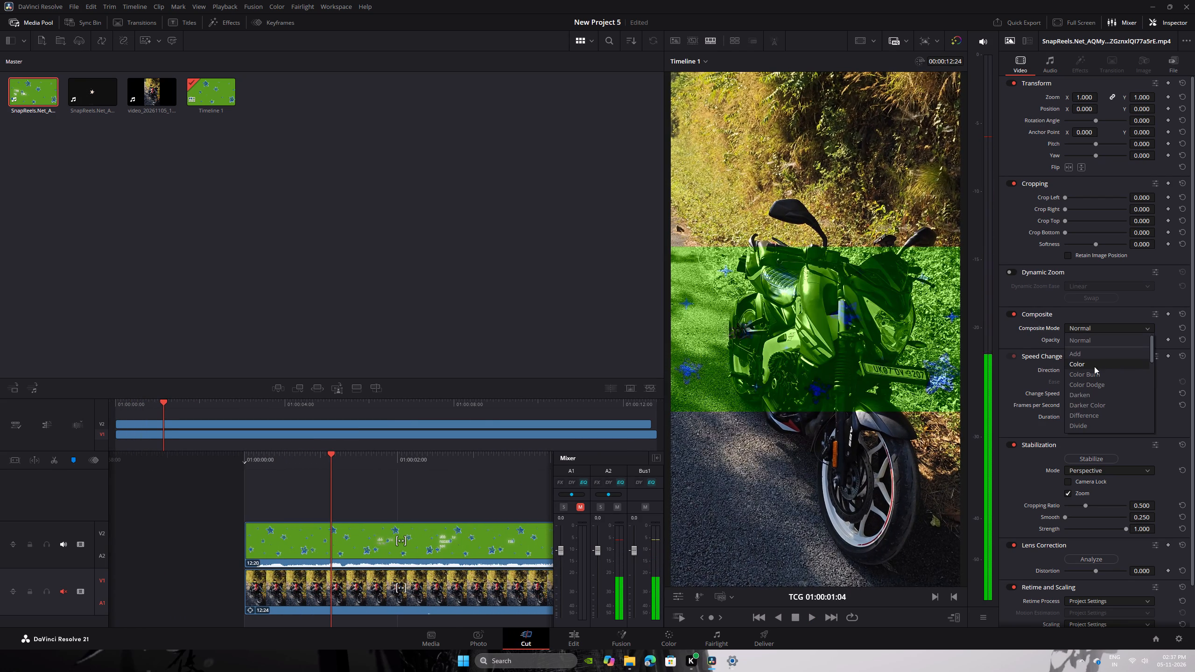
scroll(1079, 419, "down", 15)
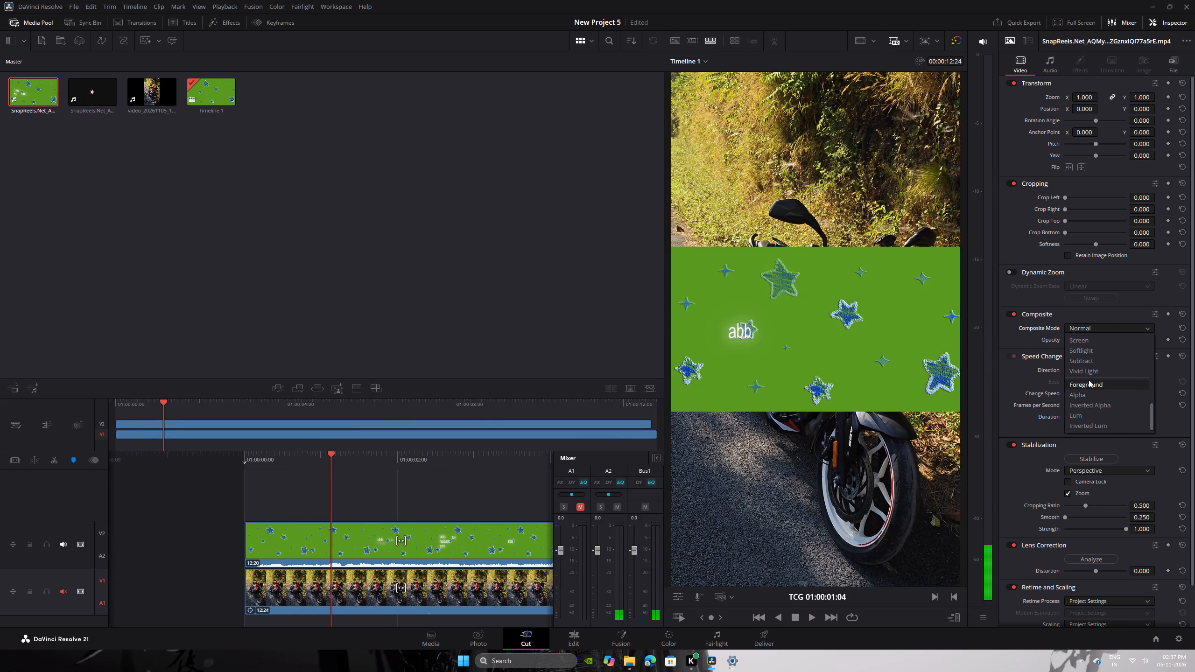
scroll(1091, 362, "down", 1)
scroll(1097, 390, "up", 1)
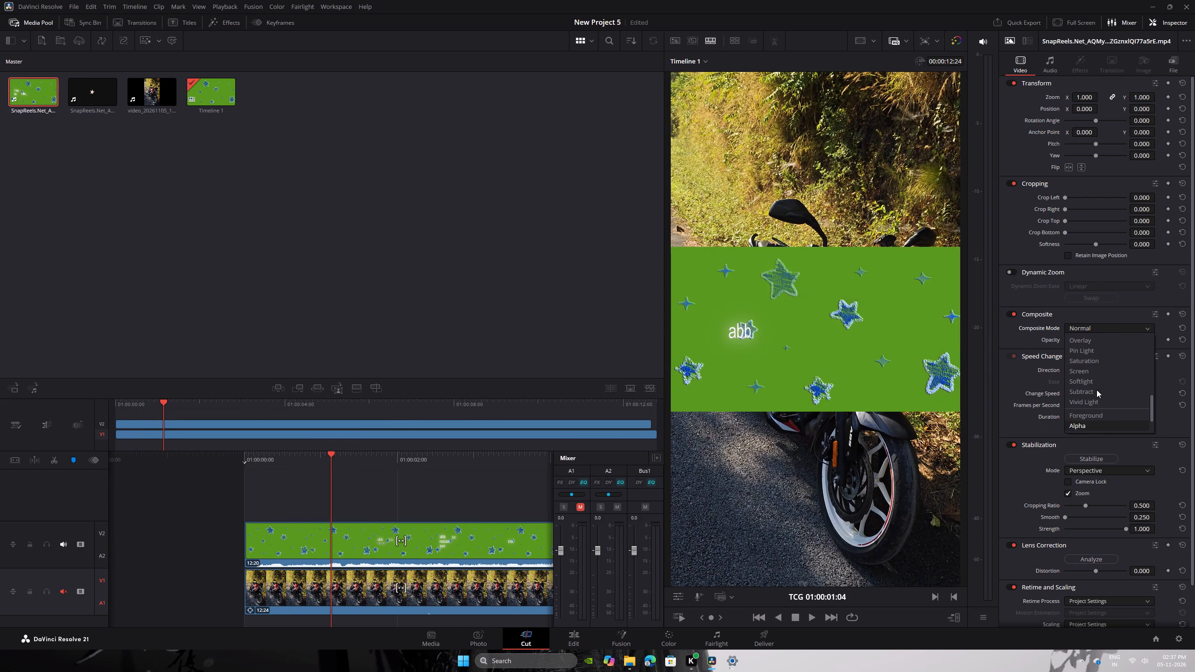
scroll(1097, 390, "up", 1)
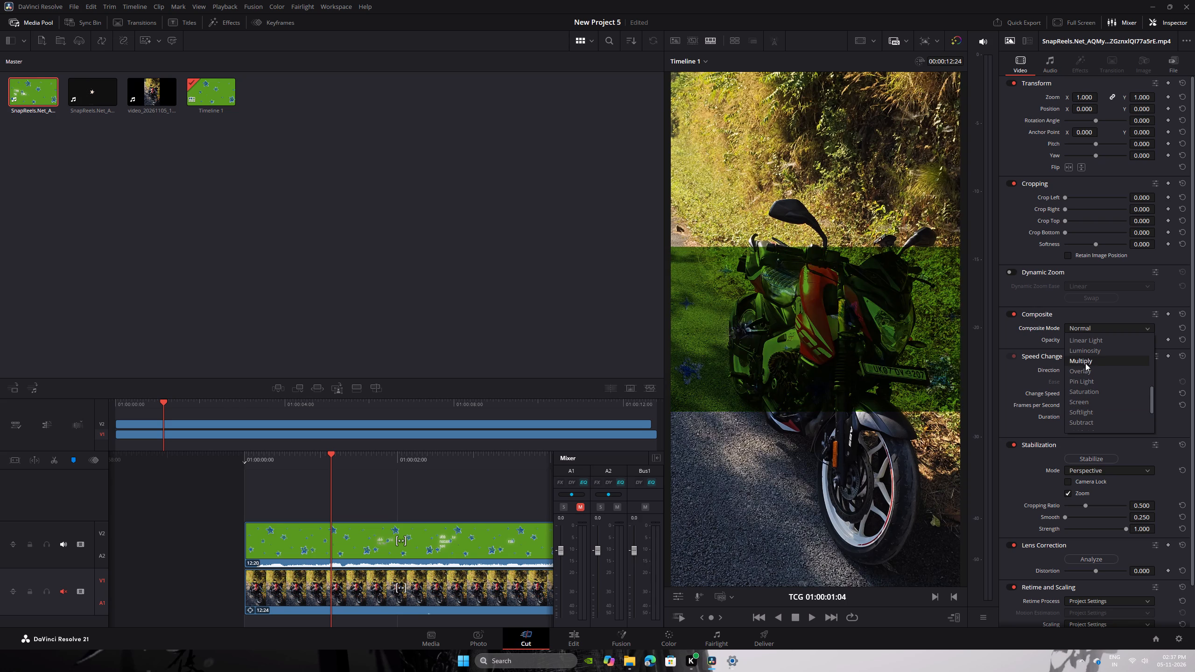
scroll(1085, 342, "up", 2)
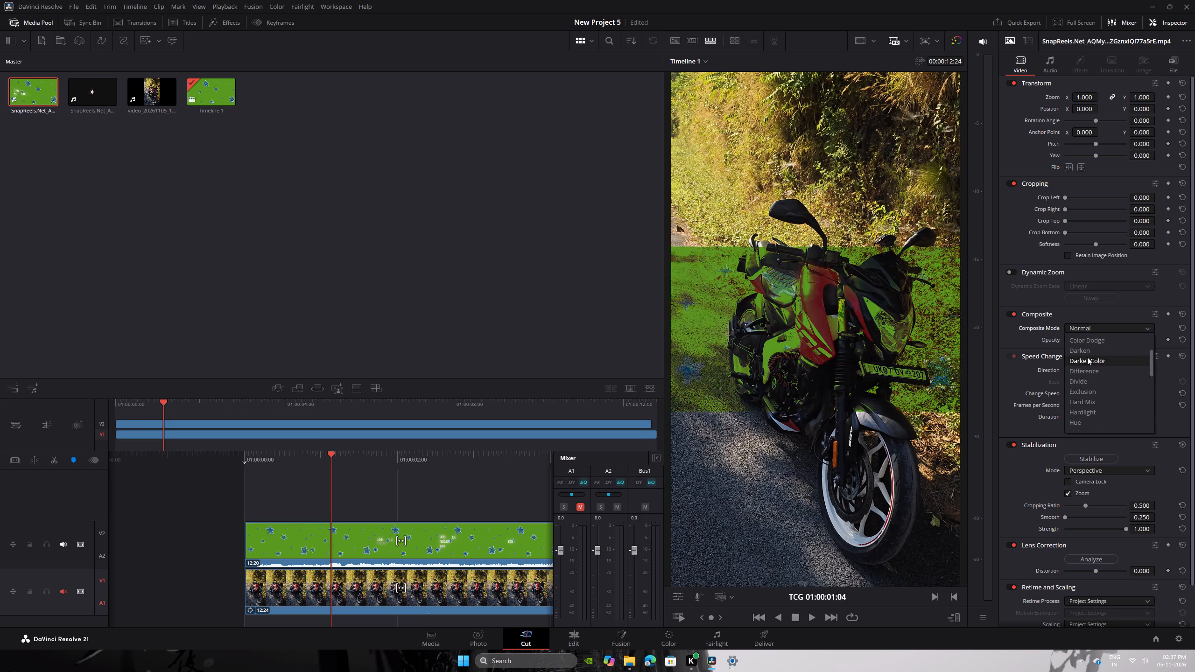
scroll(1090, 361, "up", 1)
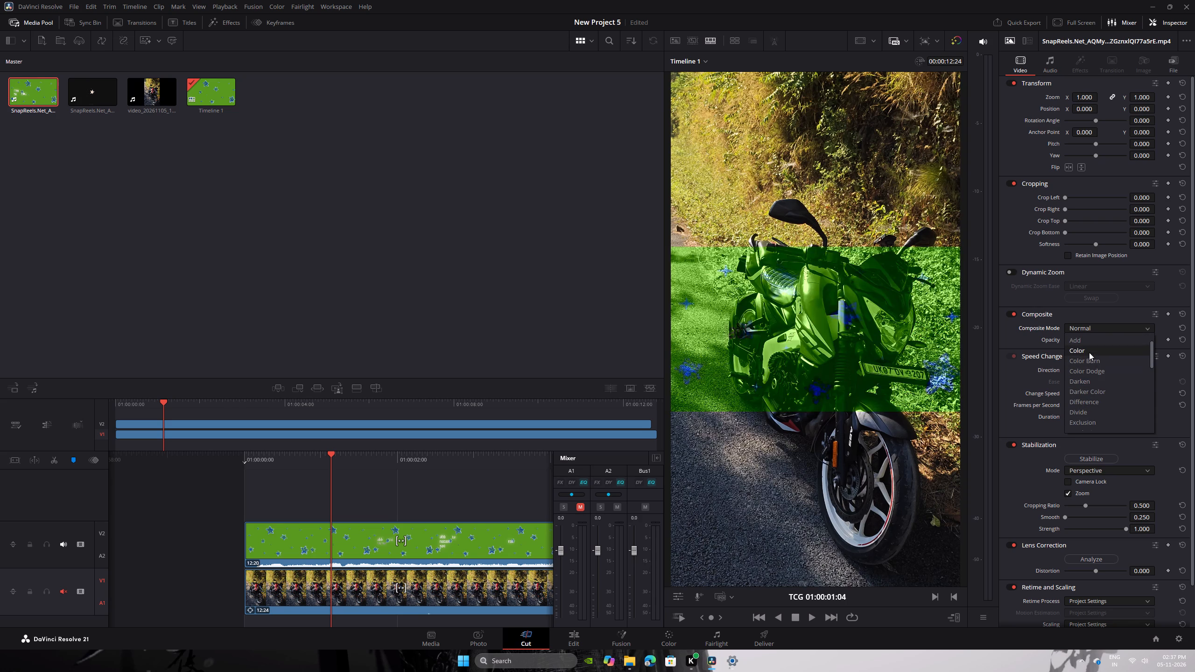
scroll(1088, 340, "up", 3)
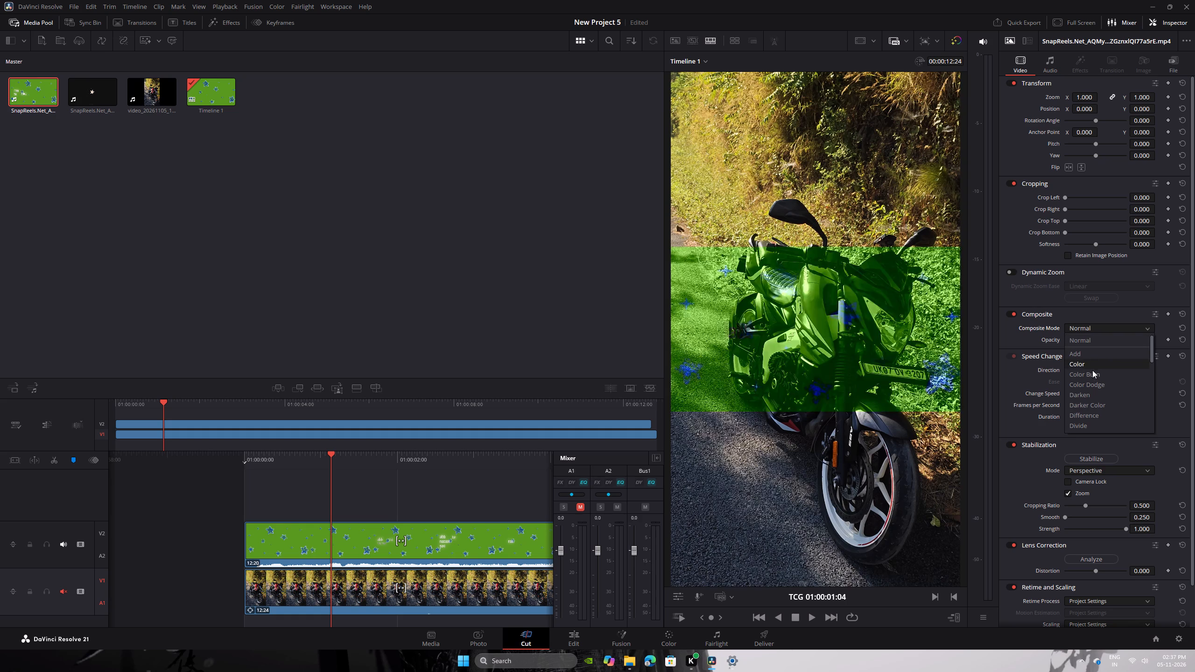
scroll(1092, 397, "down", 1)
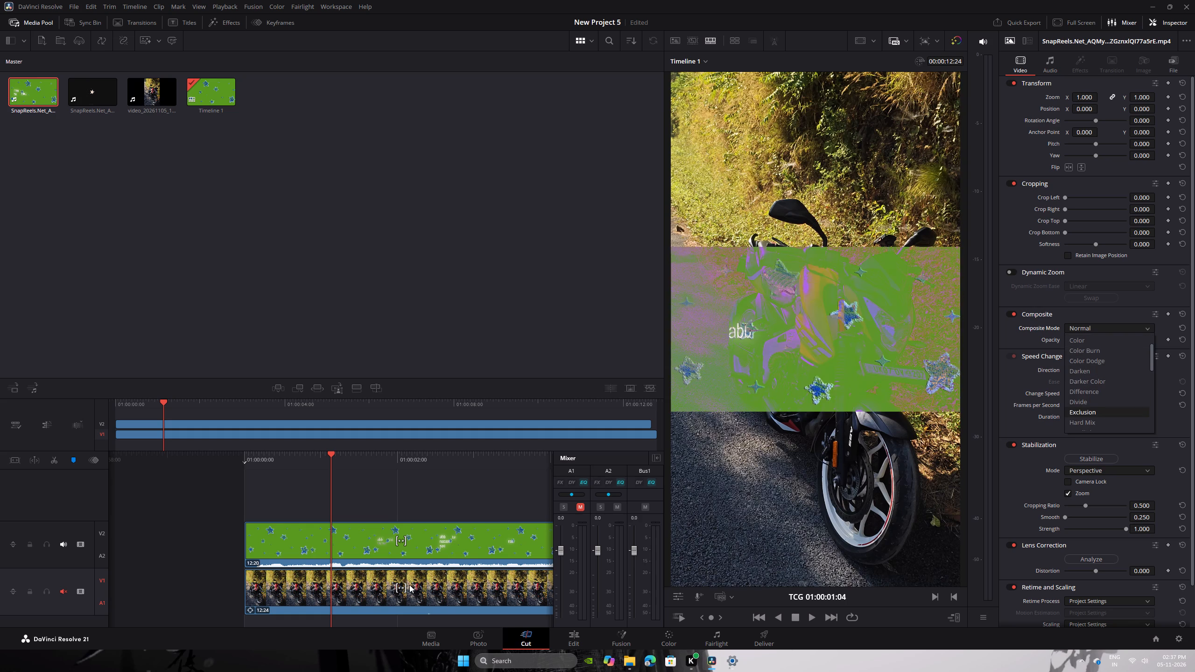
left_click(320, 547)
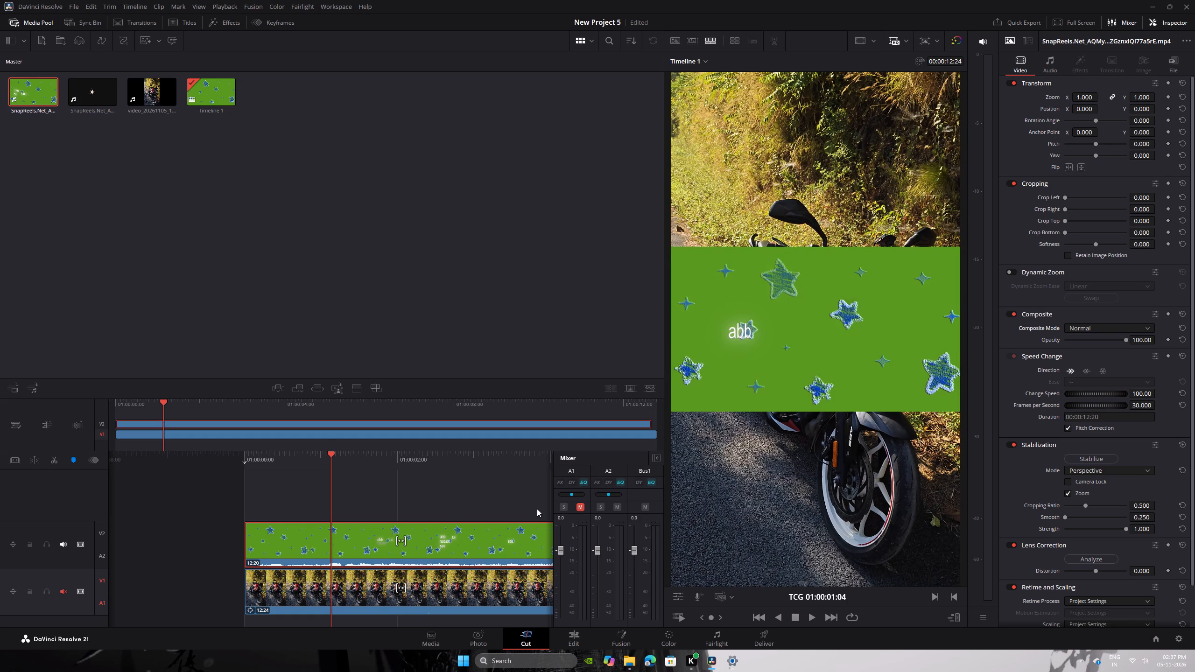
Look over the project on the Fusion, Color and Fairlight pages and return to the Edit page.
left_click(645, 637)
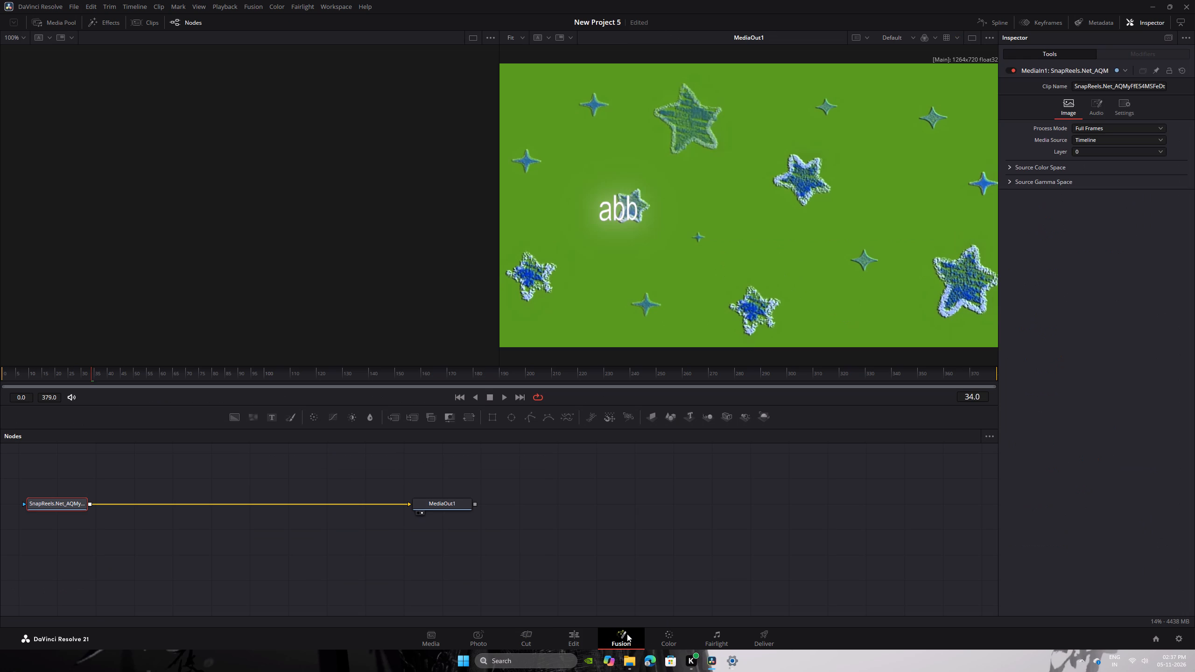
left_click(683, 640)
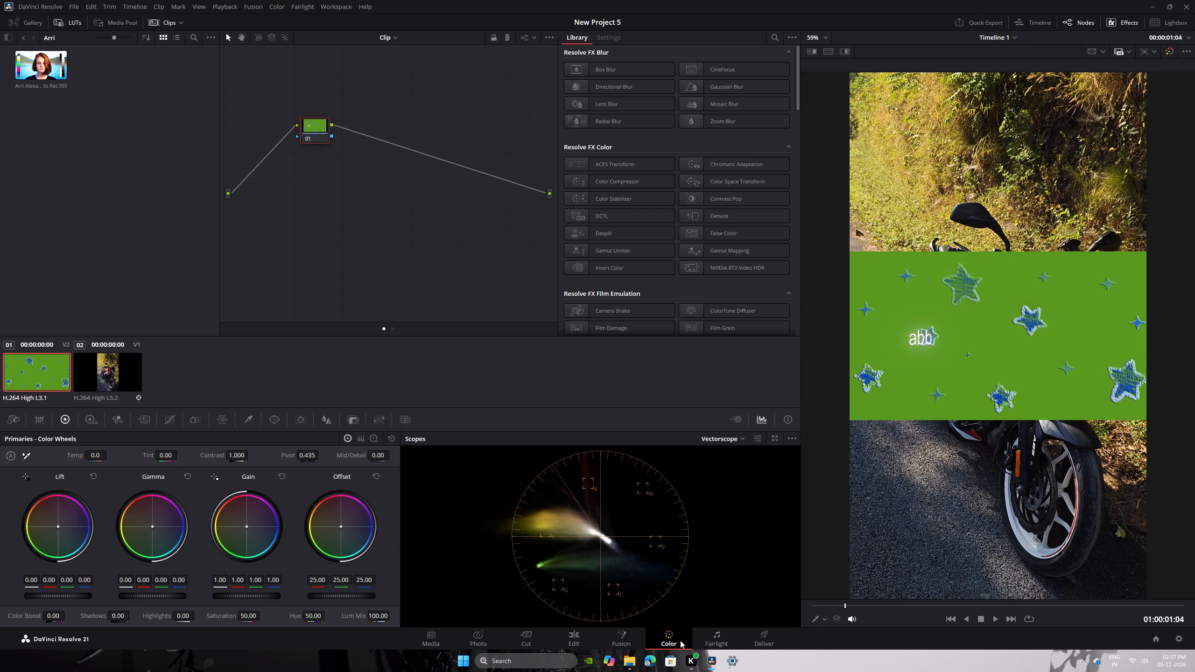
left_click(565, 645)
left_click(700, 635)
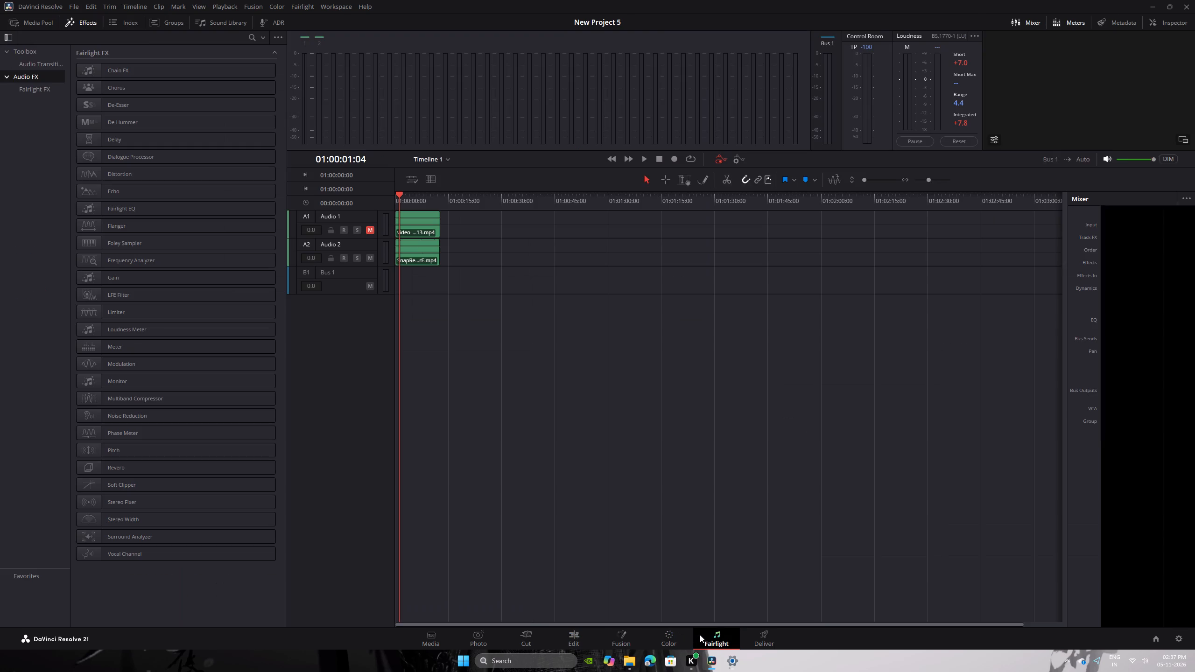
left_click(541, 636)
left_click(573, 632)
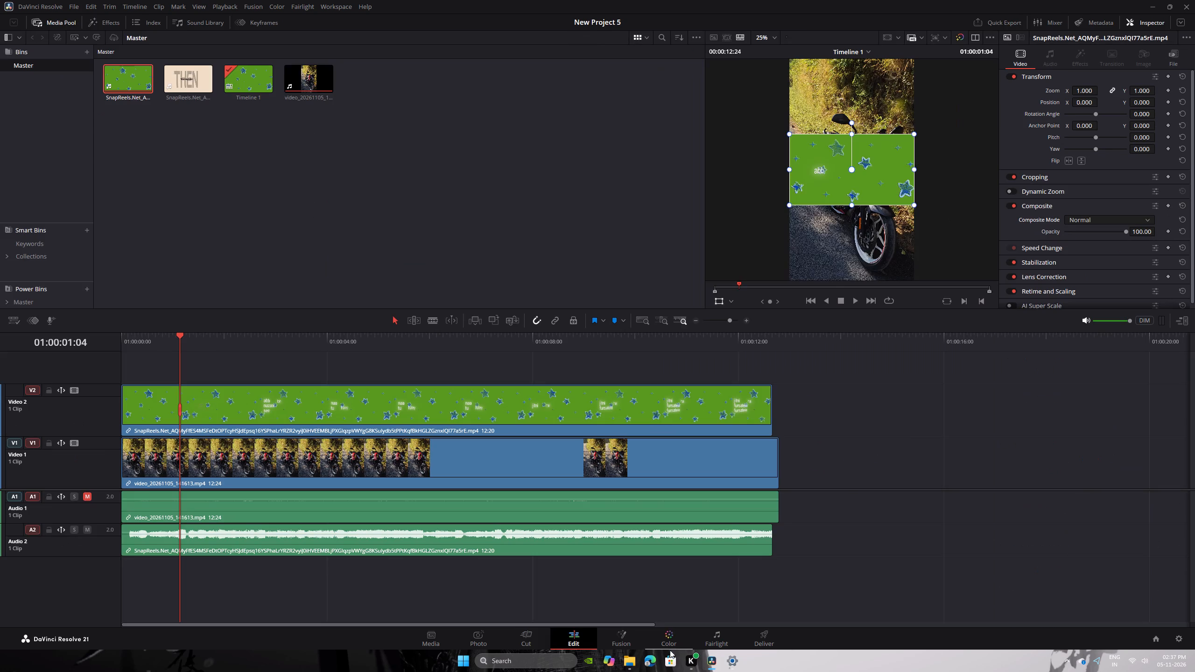
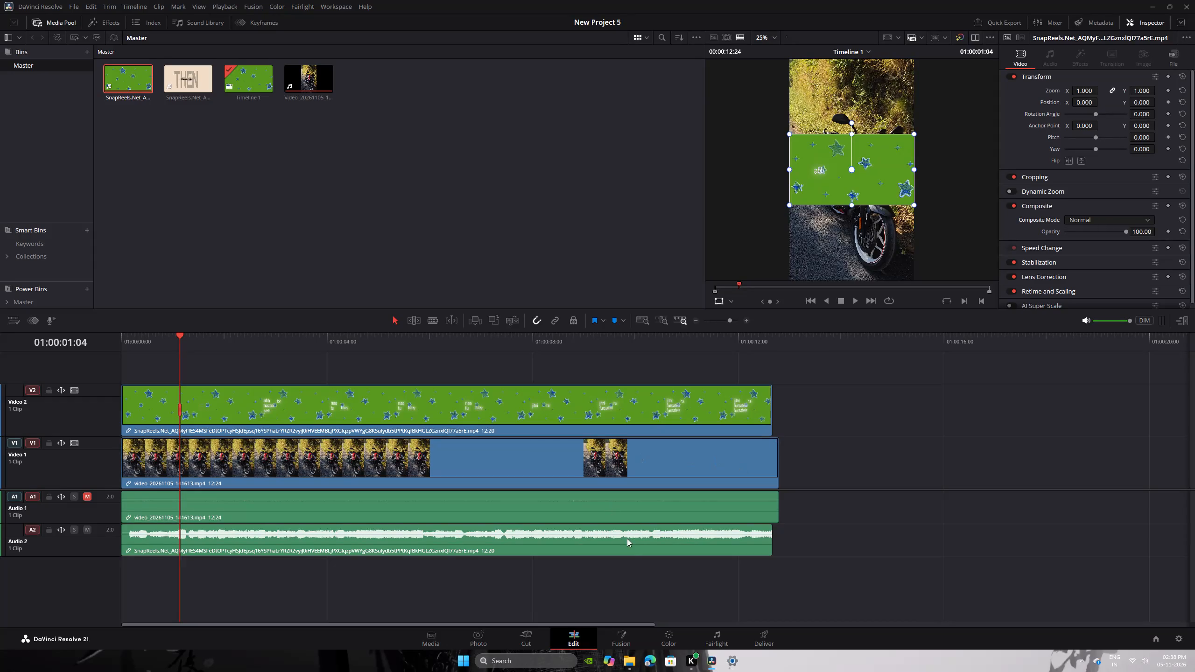
Open the green star overlay clip in Fusion and add a Delta Keyer between the source clip and MediaOut1.
left_click(622, 636)
left_click(574, 229)
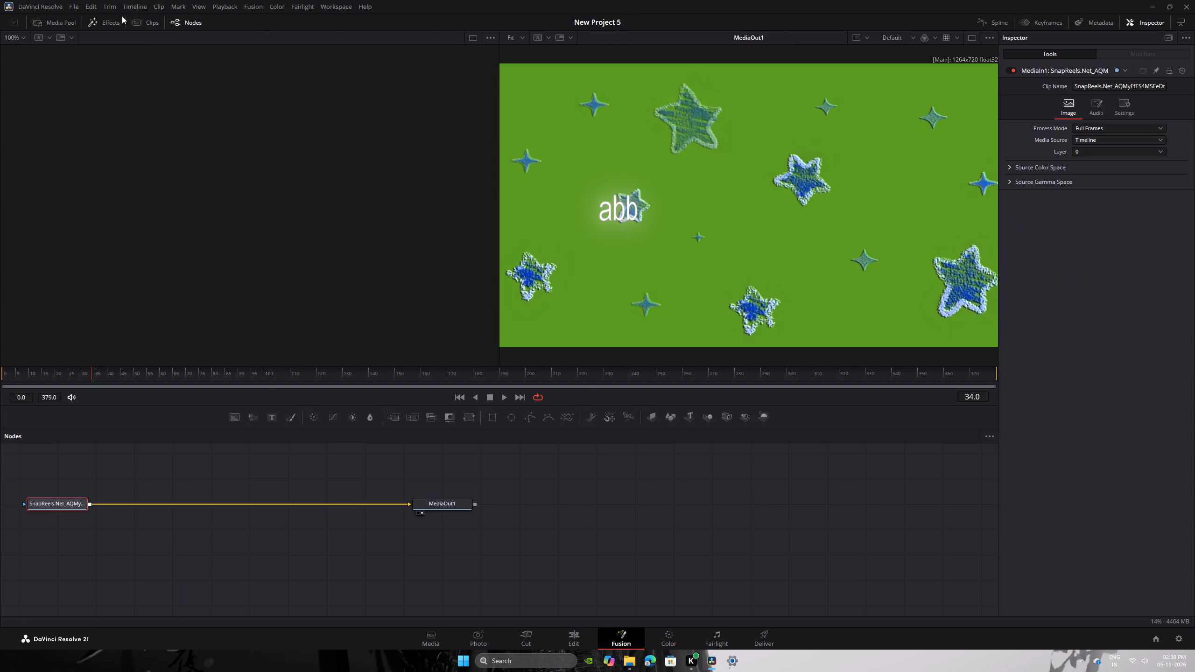
left_click(112, 25)
left_click(172, 37)
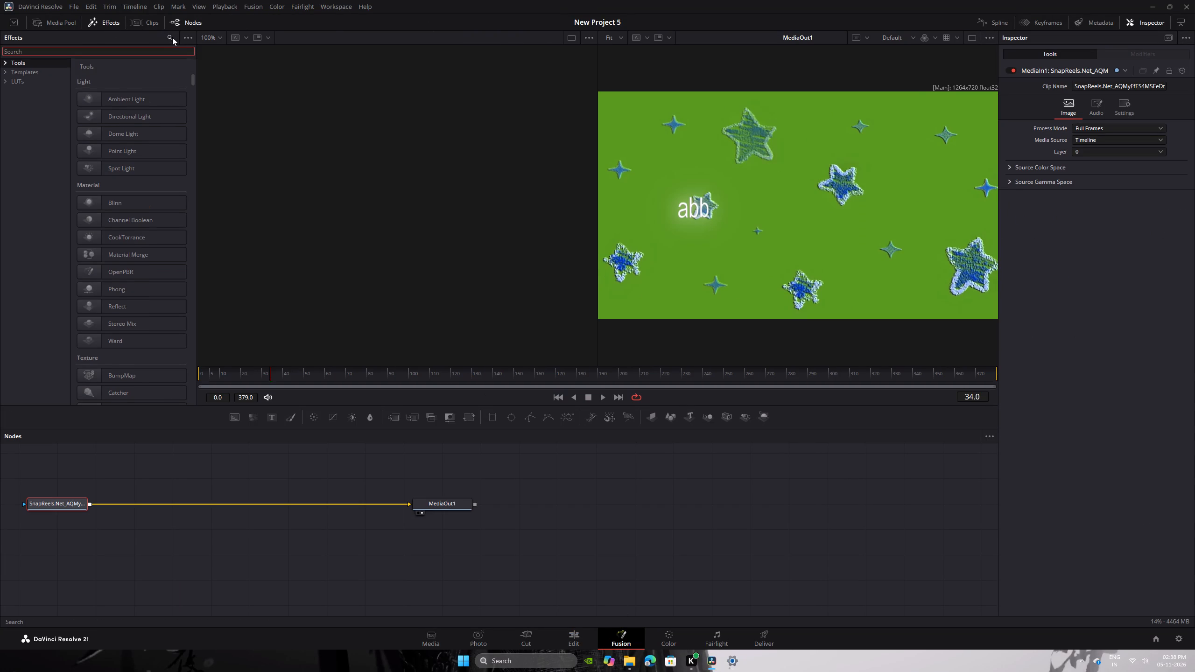
key("d")
type("el")
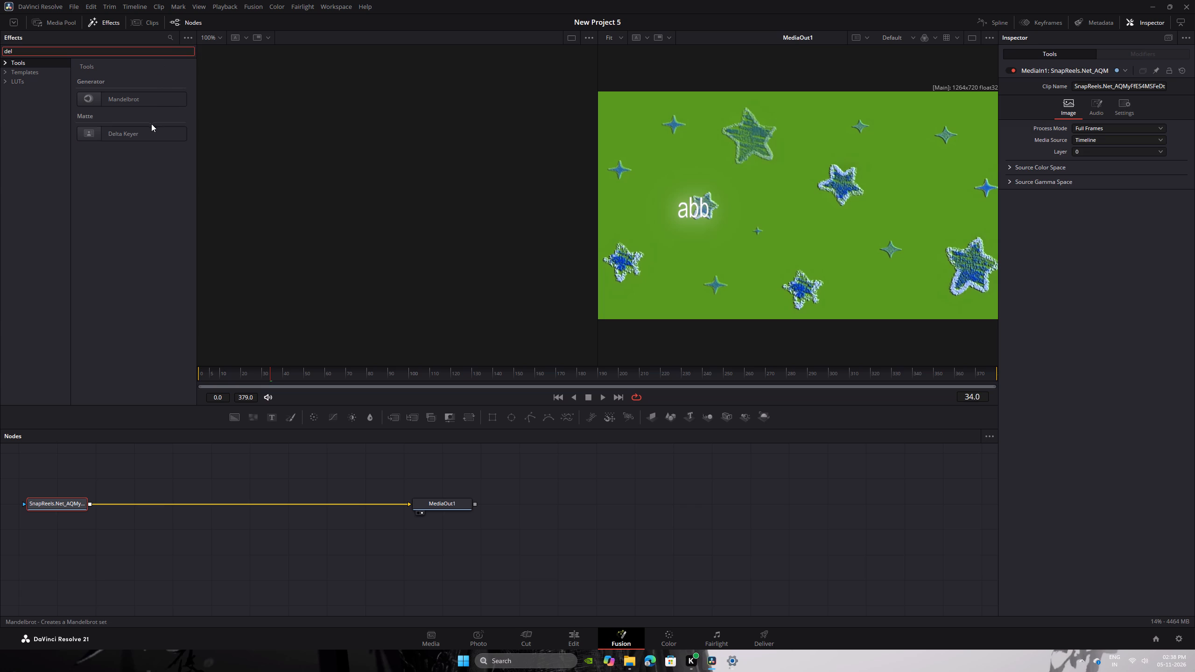
double_click(147, 133)
left_click(145, 504)
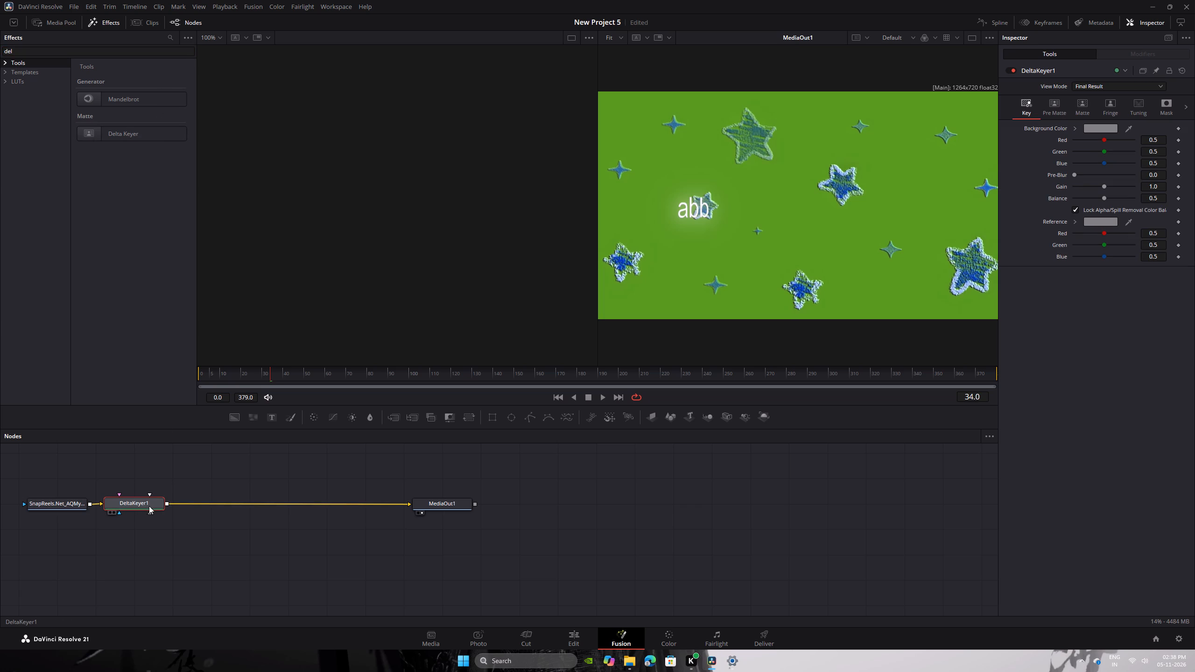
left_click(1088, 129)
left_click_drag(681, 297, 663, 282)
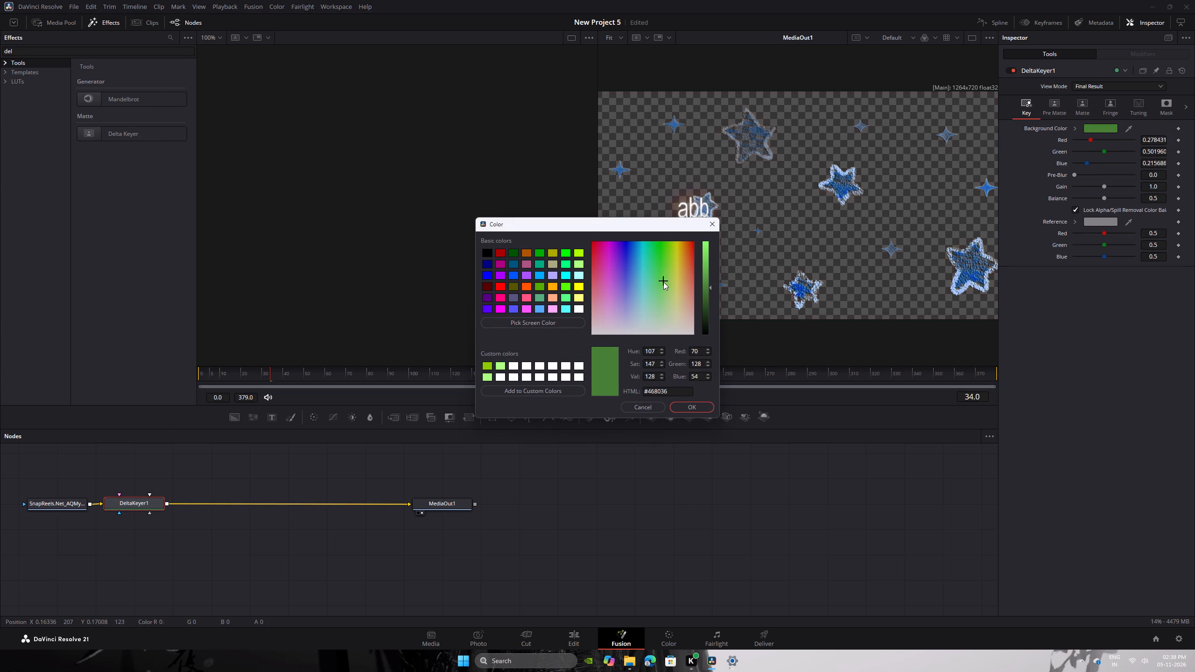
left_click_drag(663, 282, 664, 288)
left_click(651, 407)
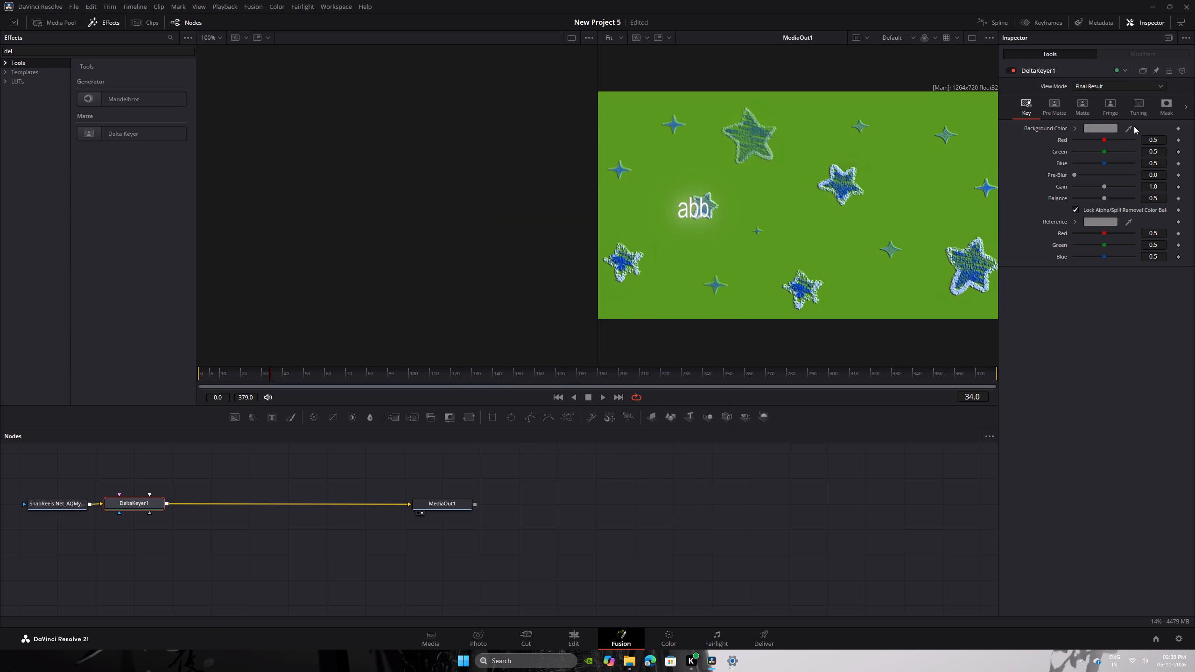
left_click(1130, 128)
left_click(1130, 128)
Move the Delta Keyer node farther from the source clip node, toward MediaOut1.
left_click_drag(125, 508, 180, 506)
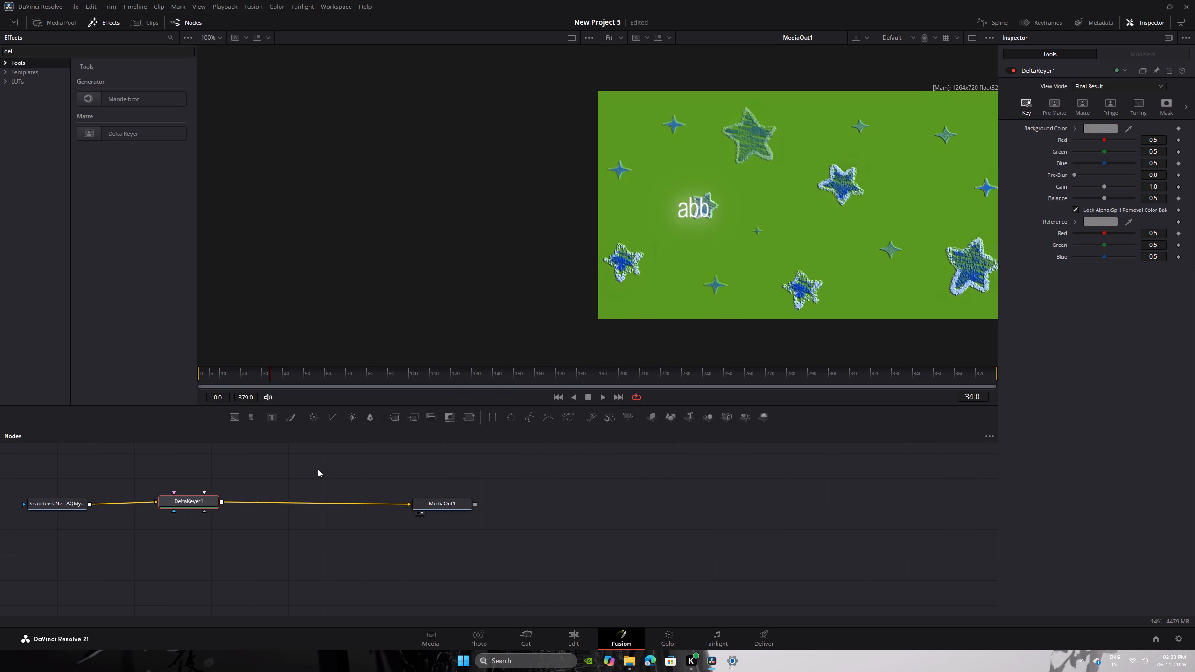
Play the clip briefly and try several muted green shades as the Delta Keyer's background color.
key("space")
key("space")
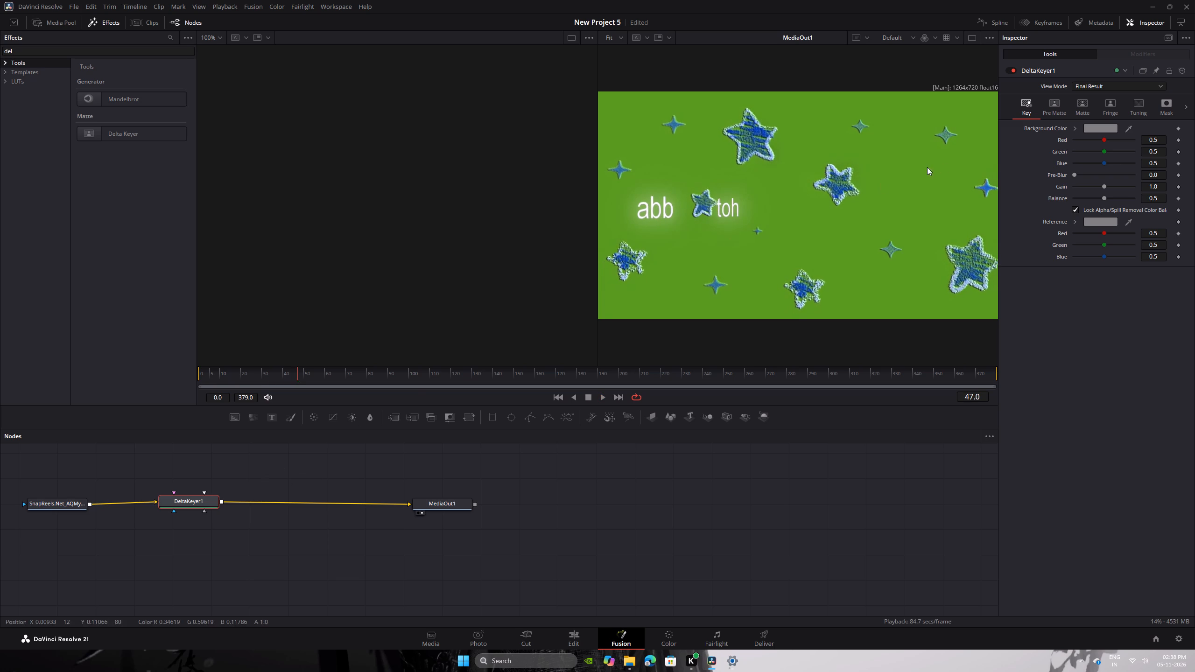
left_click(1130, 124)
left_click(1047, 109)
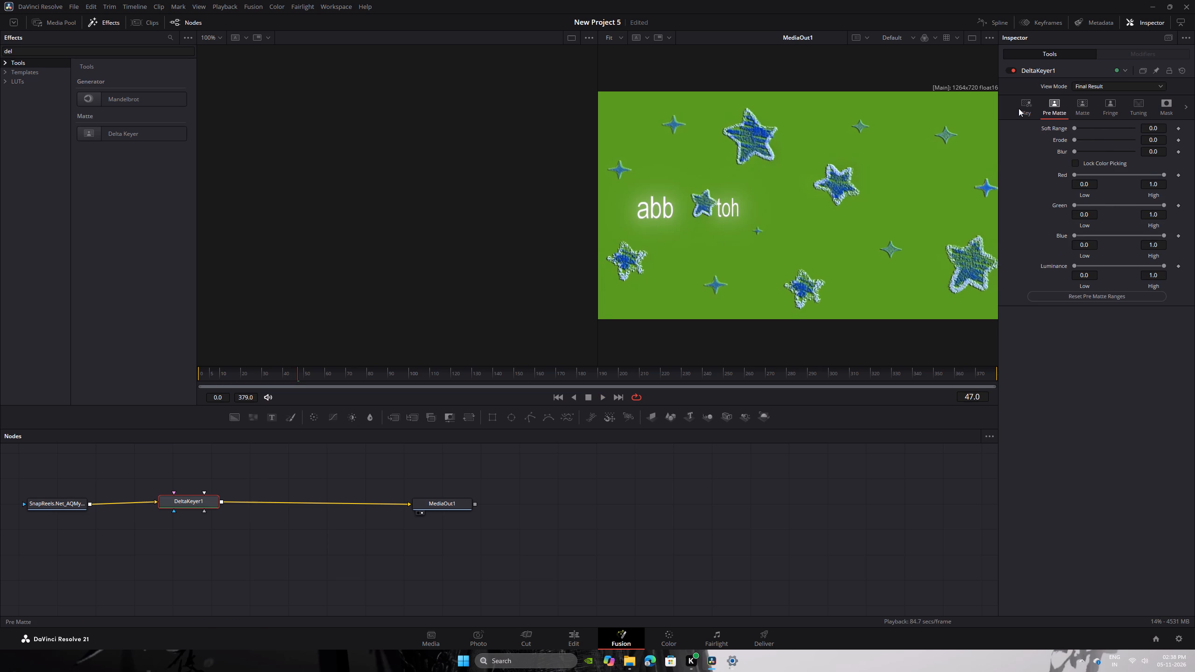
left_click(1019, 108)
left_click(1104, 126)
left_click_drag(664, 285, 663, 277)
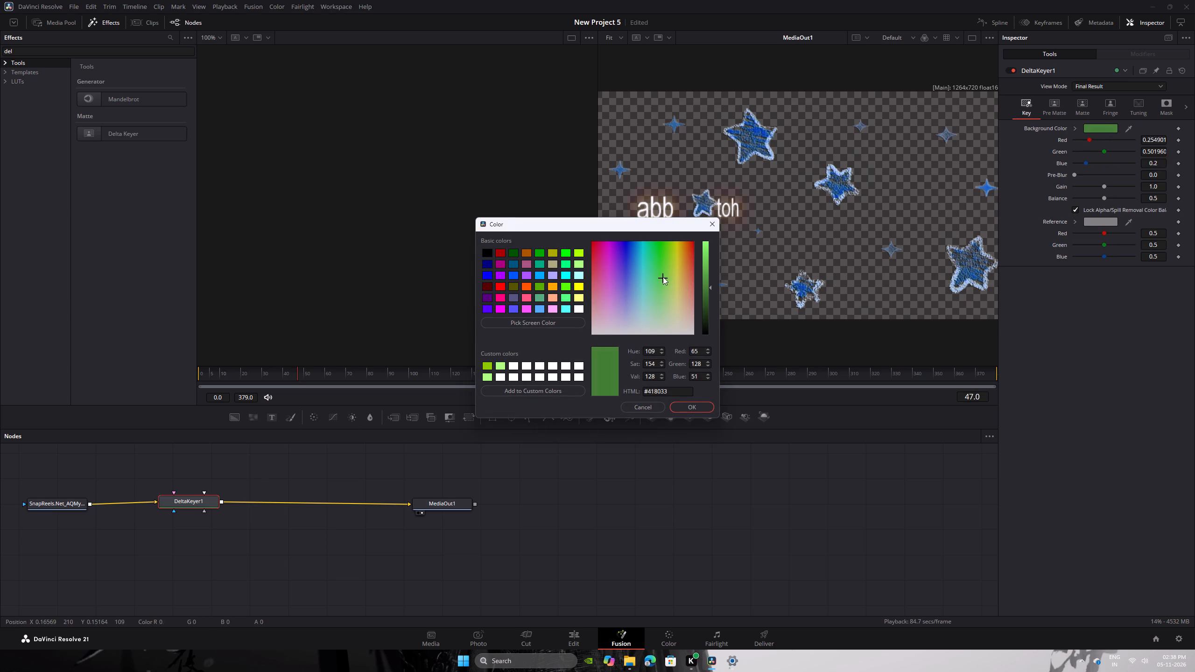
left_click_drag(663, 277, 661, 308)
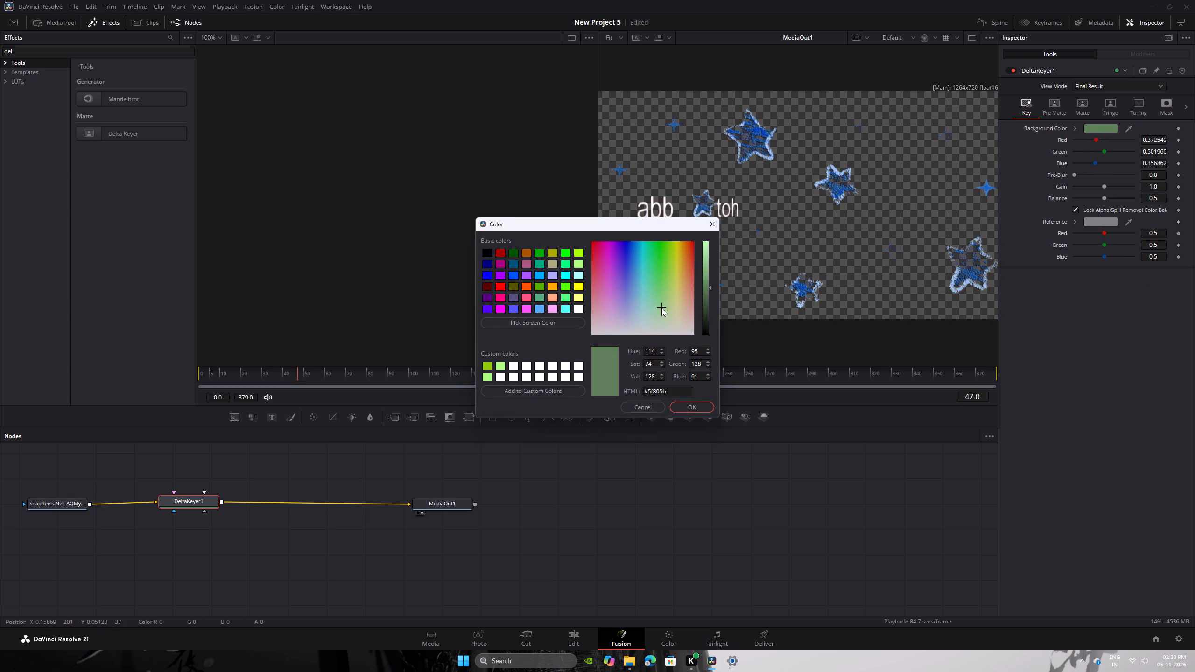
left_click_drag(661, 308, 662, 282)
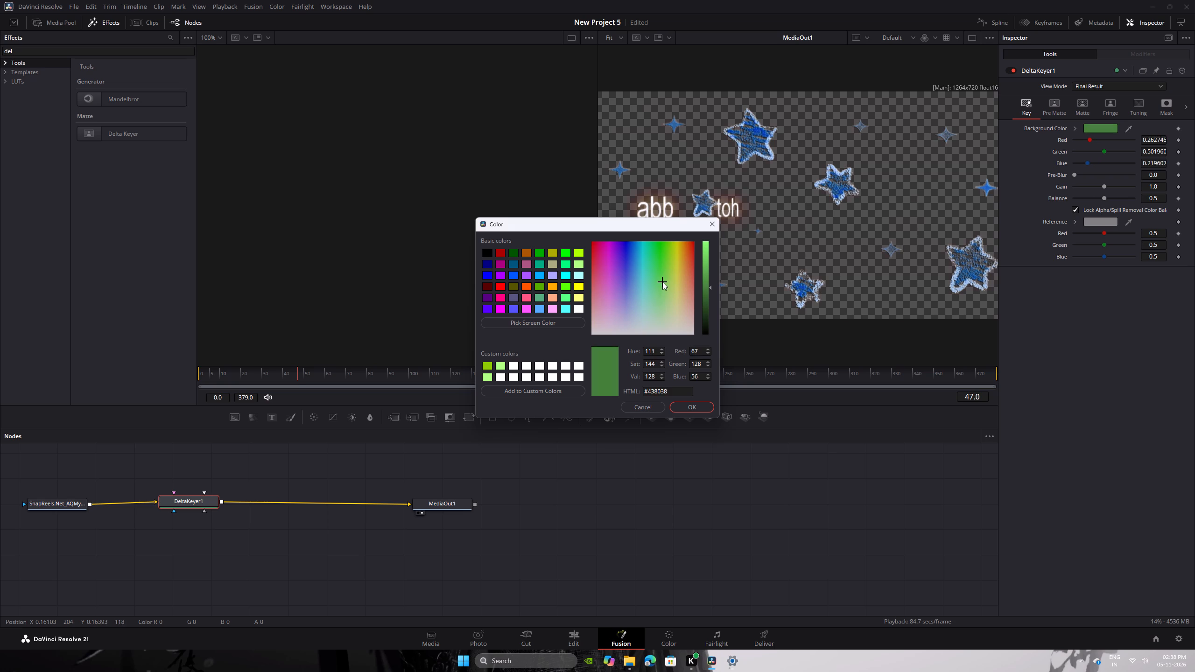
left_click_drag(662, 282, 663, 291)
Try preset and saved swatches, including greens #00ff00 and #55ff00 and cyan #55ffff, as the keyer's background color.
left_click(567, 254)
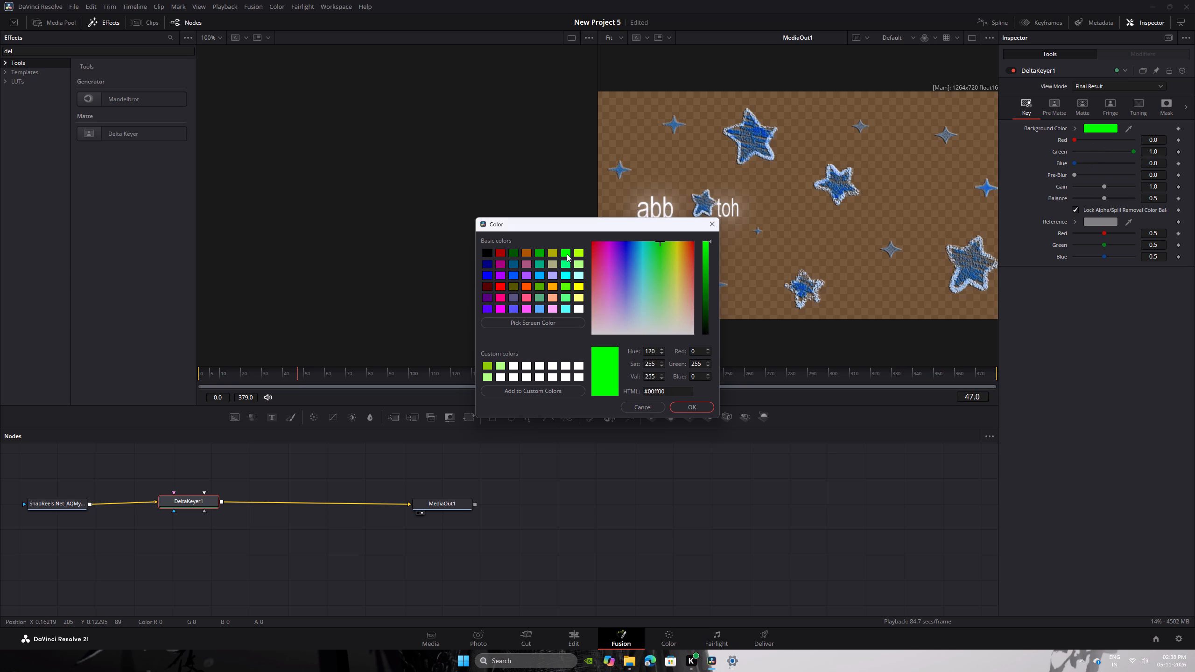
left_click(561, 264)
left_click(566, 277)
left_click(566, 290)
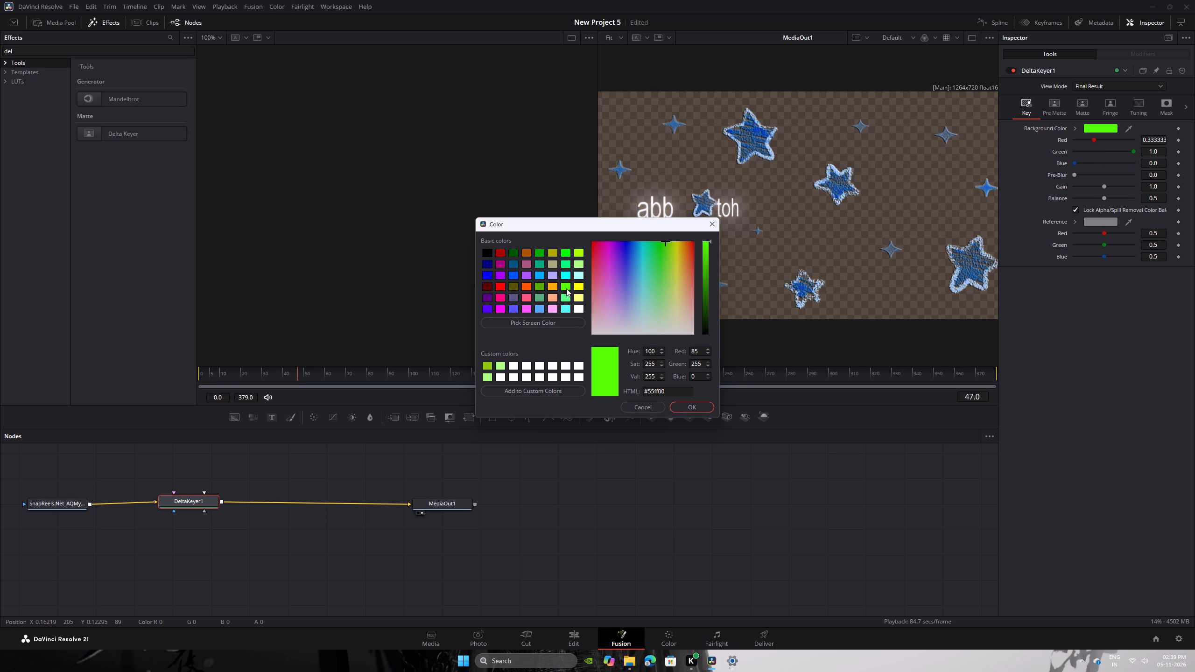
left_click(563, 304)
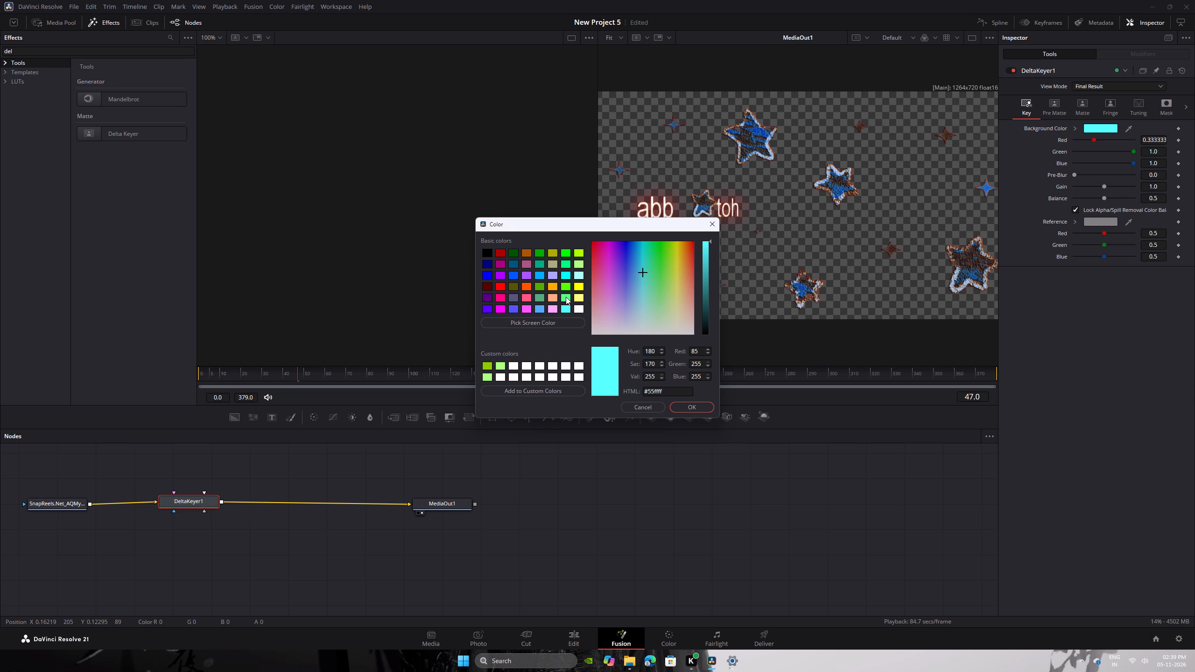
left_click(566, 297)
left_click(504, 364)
Set the Delta Keyer's background color to green #78c856, starting from the saved yellow-green swatch.
left_click(488, 366)
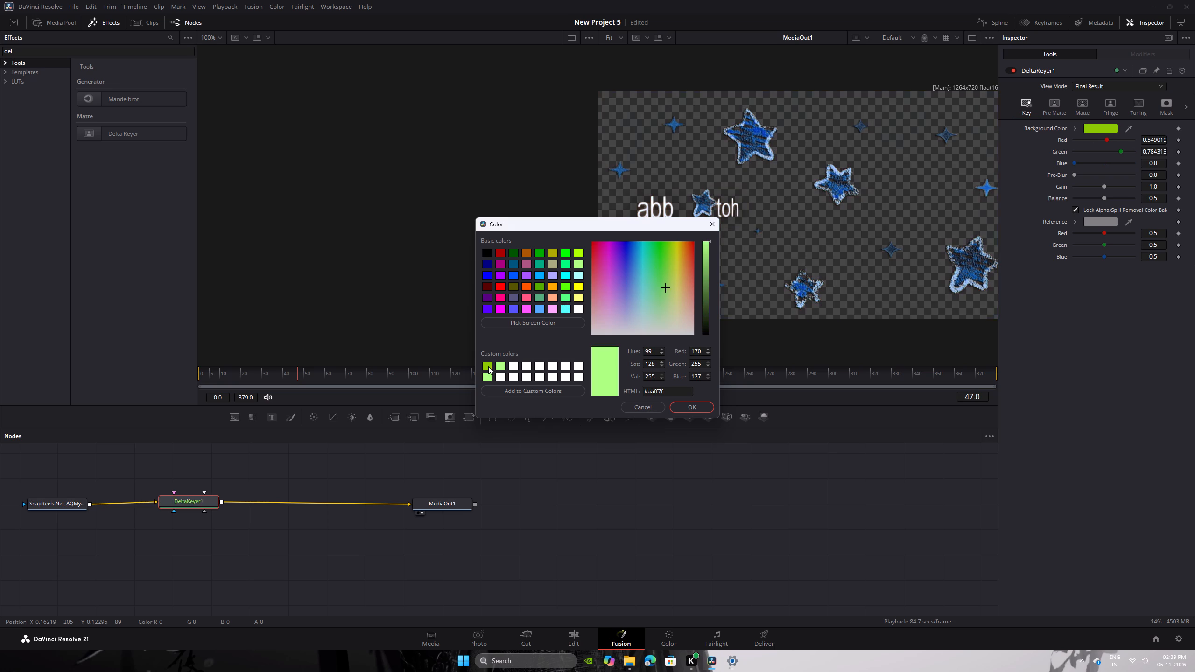
left_click_drag(673, 242, 679, 238)
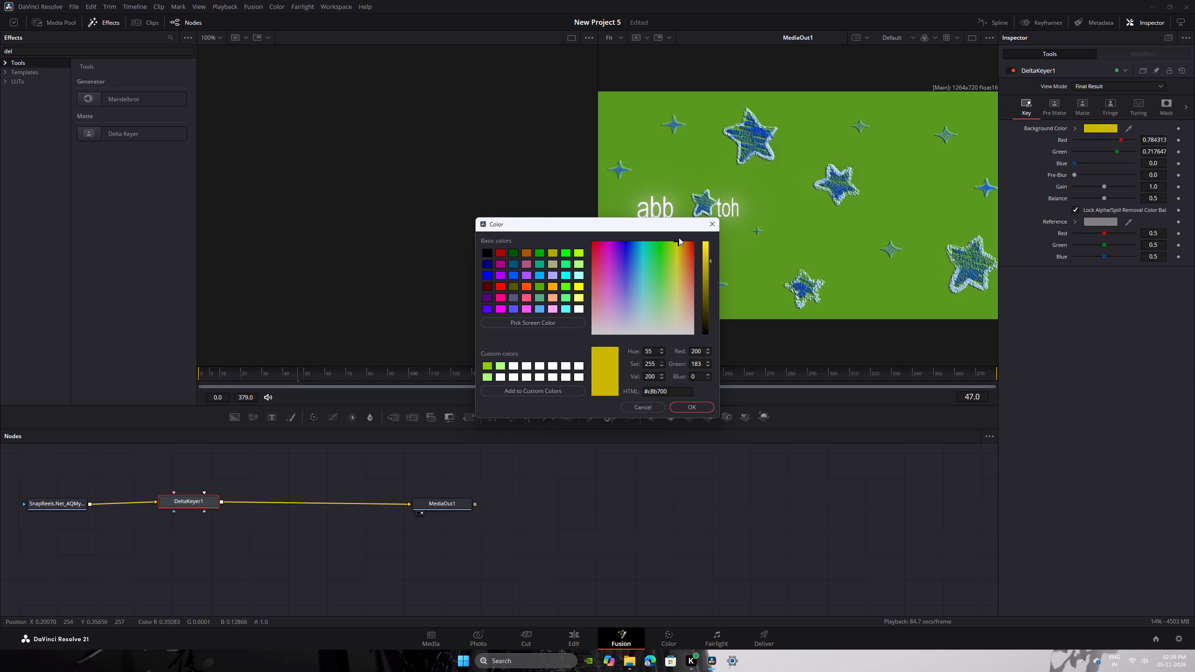
left_click_drag(679, 238, 665, 279)
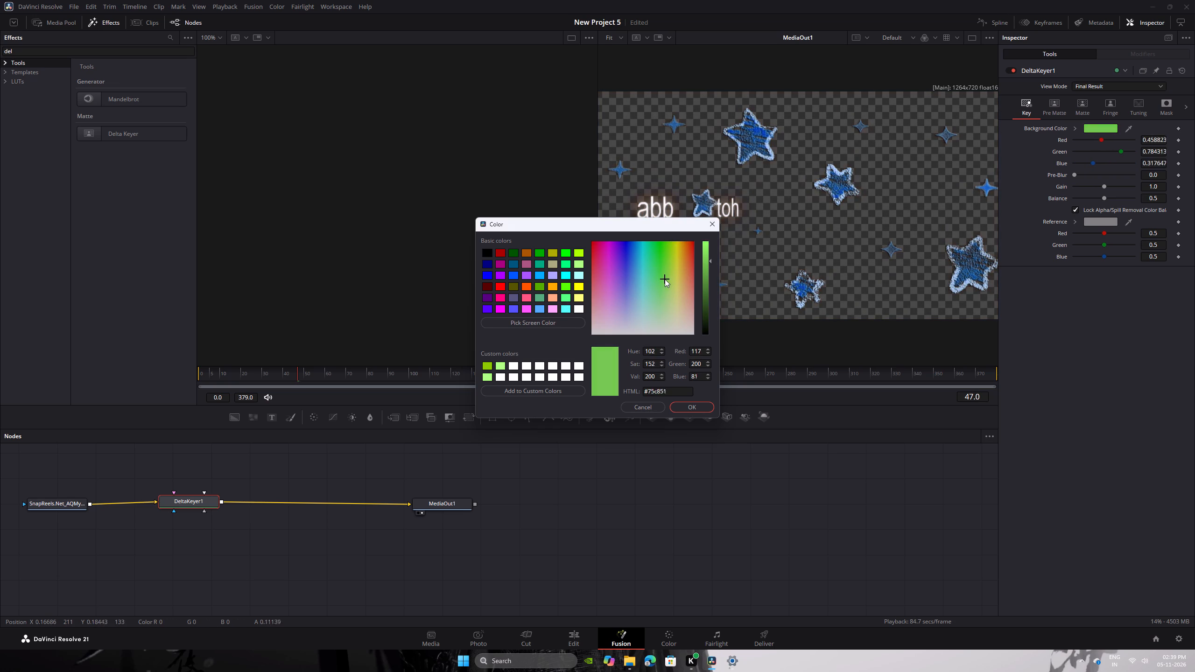
left_click_drag(665, 279, 665, 281)
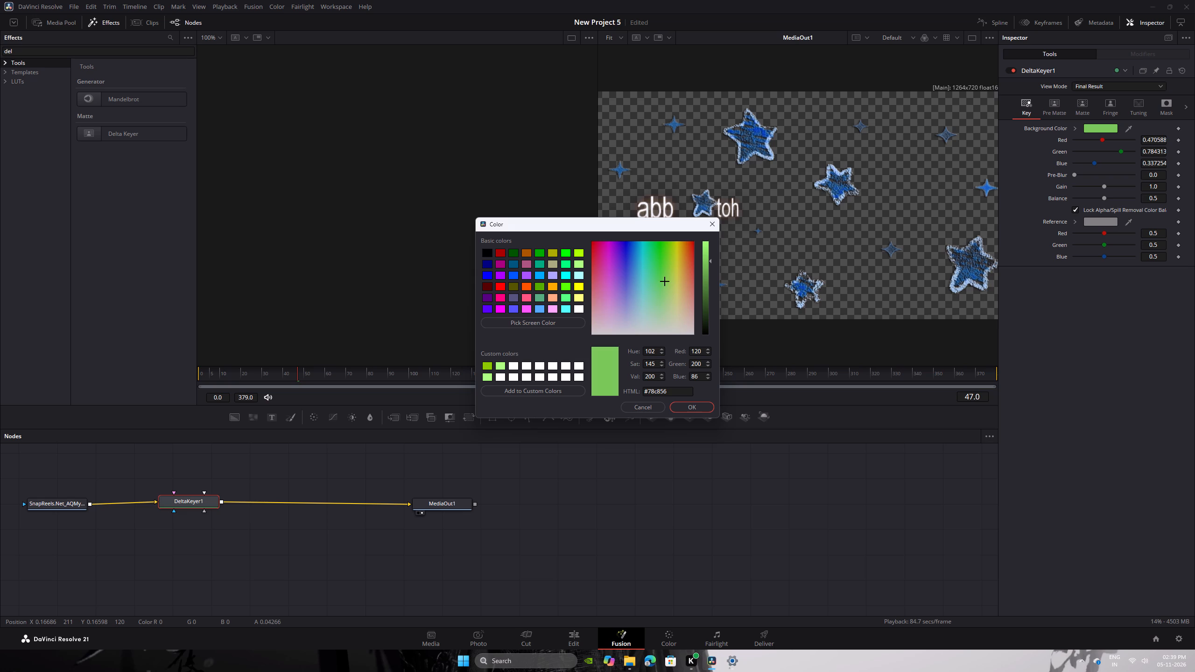
left_click(684, 404)
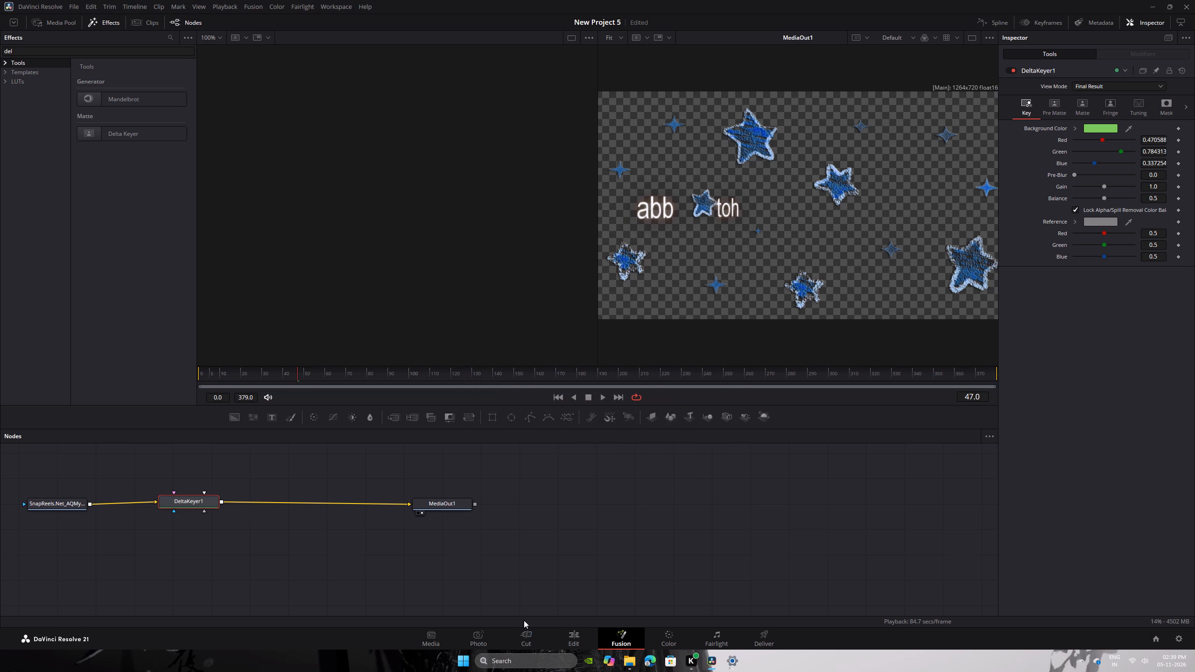
Return to the Edit page and play the first two seconds to check the keyed stars over the motorcycle.
left_click(571, 636)
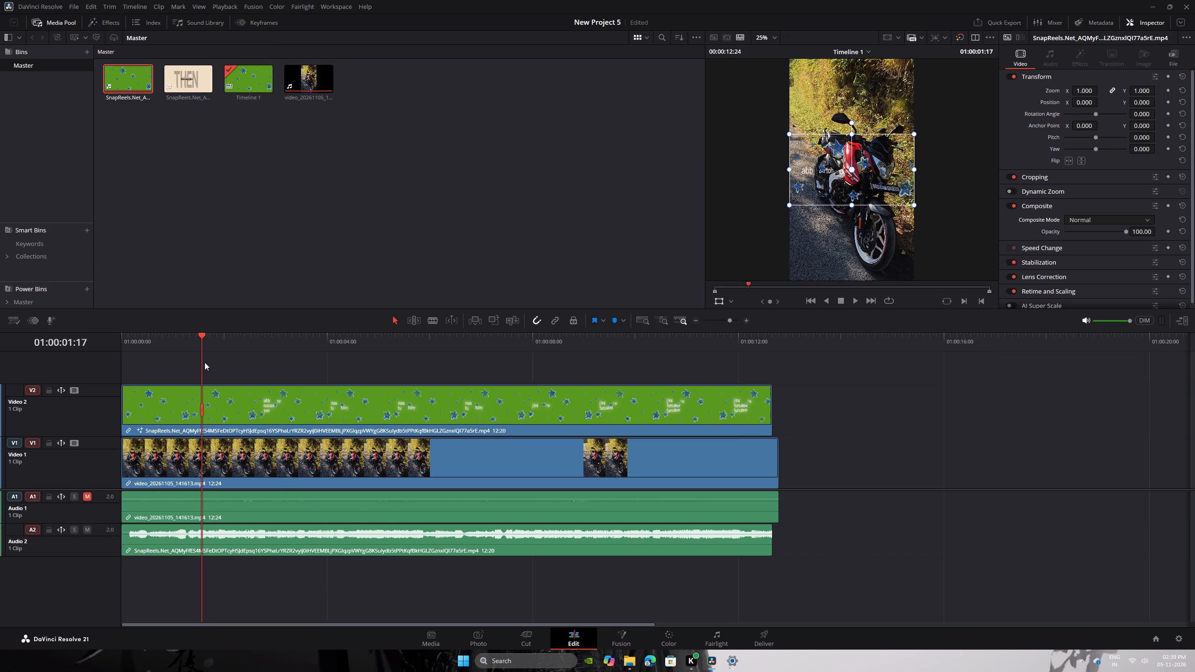
left_click_drag(203, 344, 125, 350)
key("space")
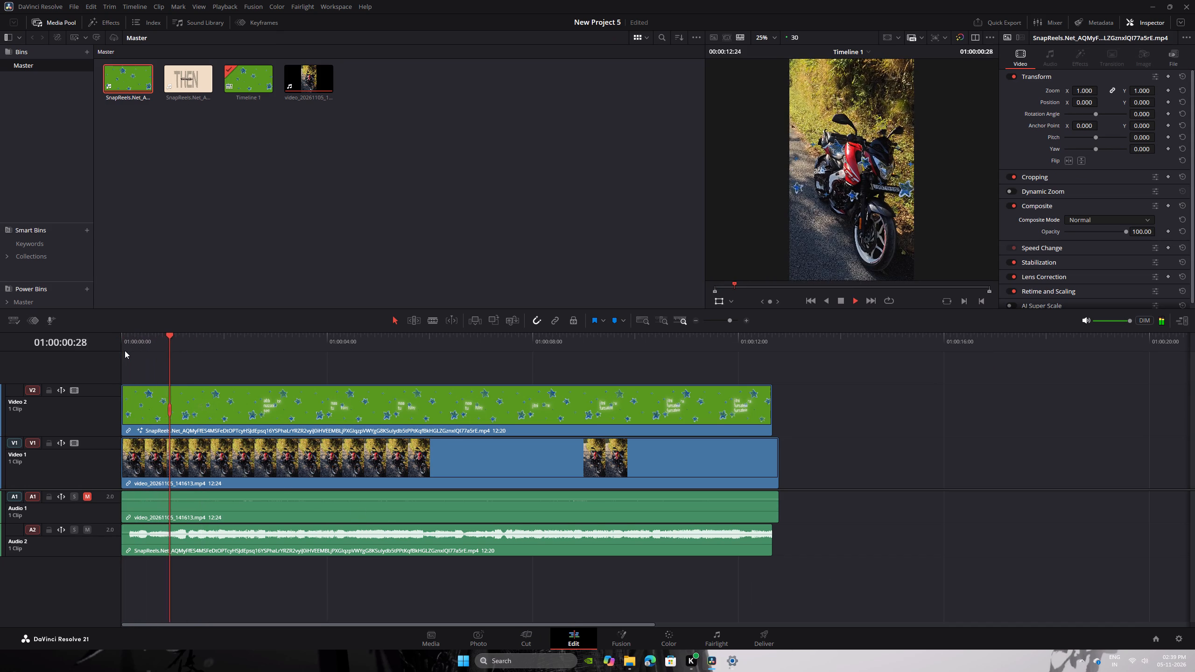
key("space")
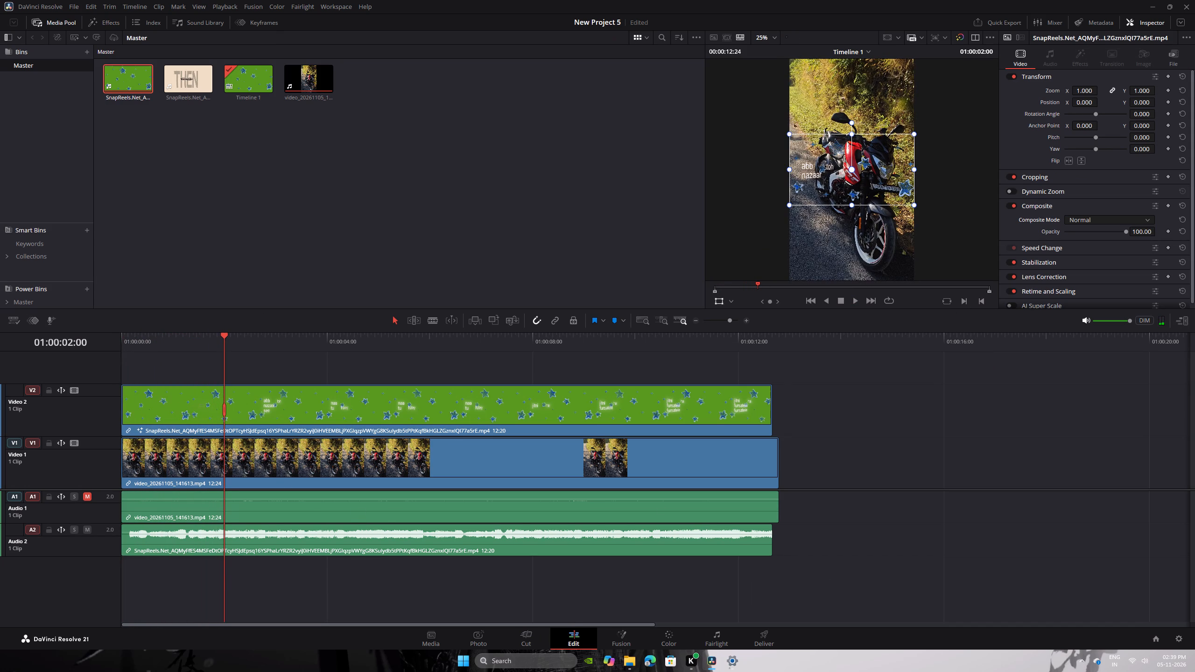
Review the keyed overlay on the Cut page, playing it onward and again from the start of the timeline.
left_click(529, 639)
key("space")
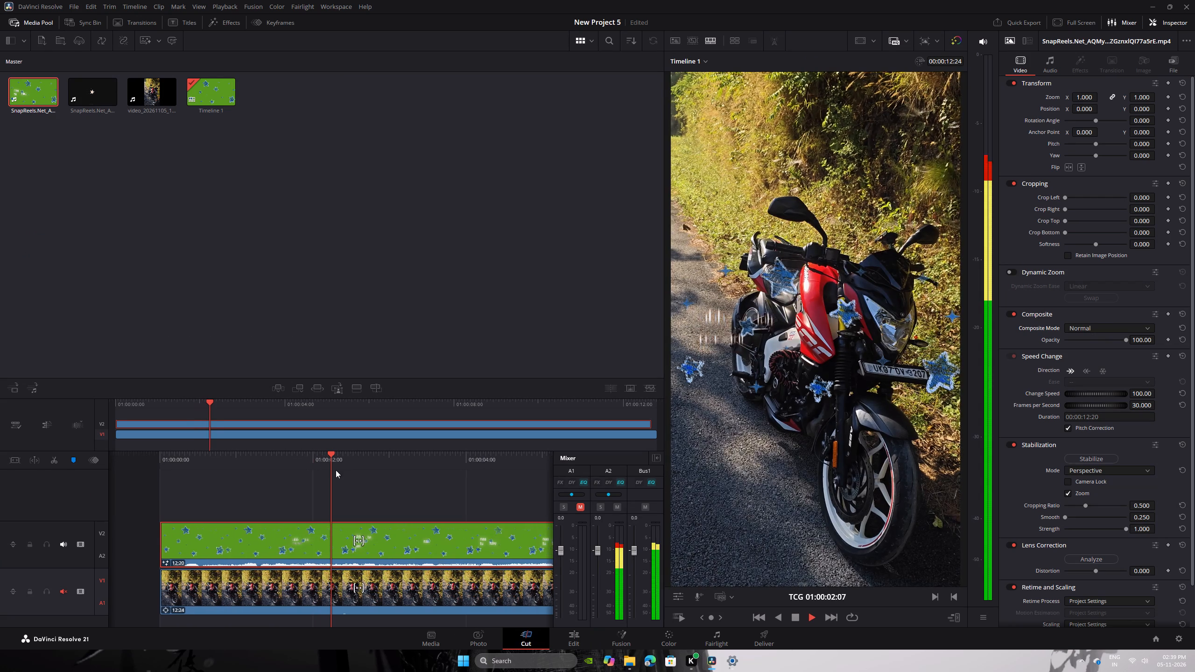
key("space")
left_click_drag(316, 465, 321, 463)
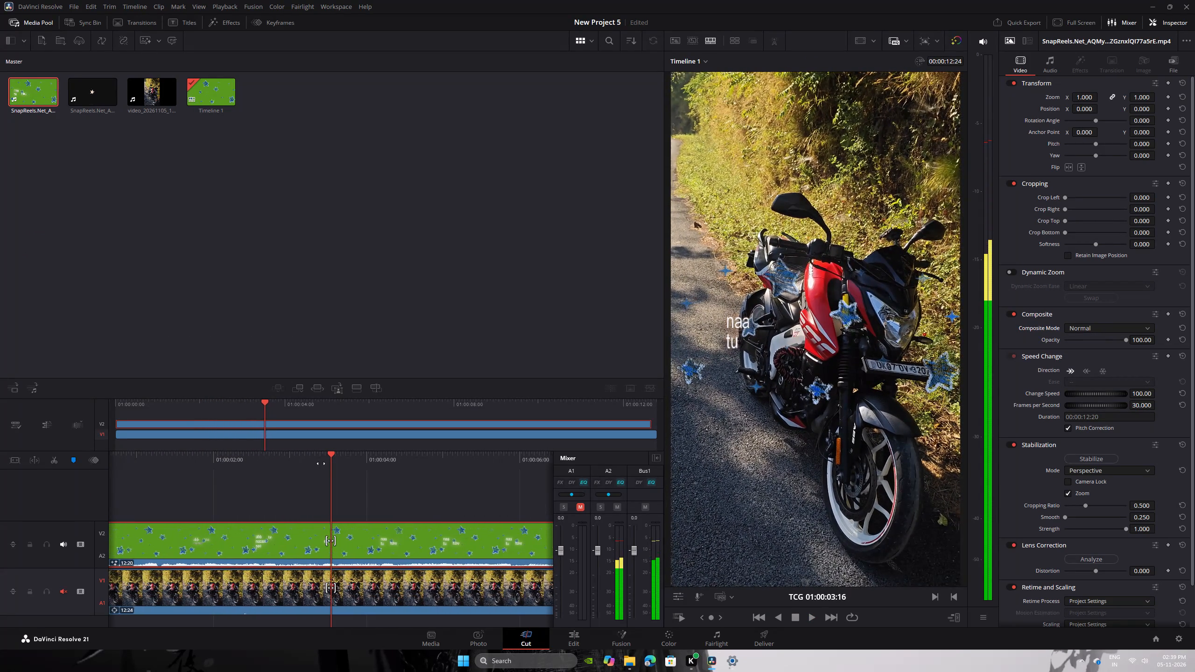
left_click_drag(321, 463, 656, 478)
key("space")
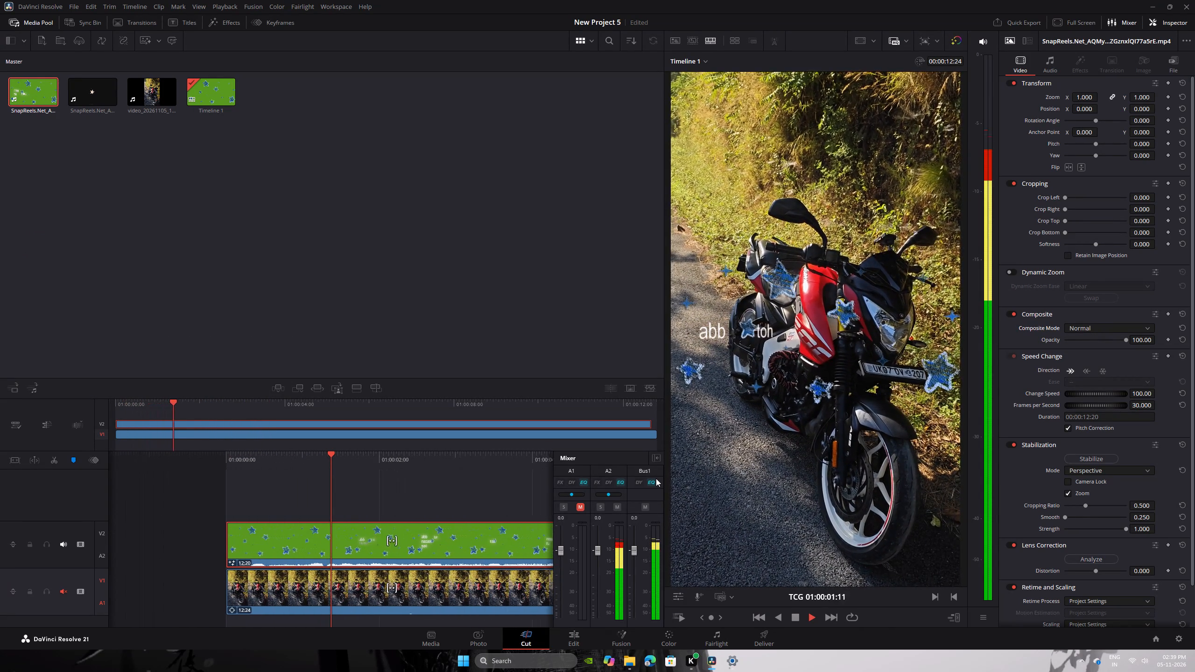
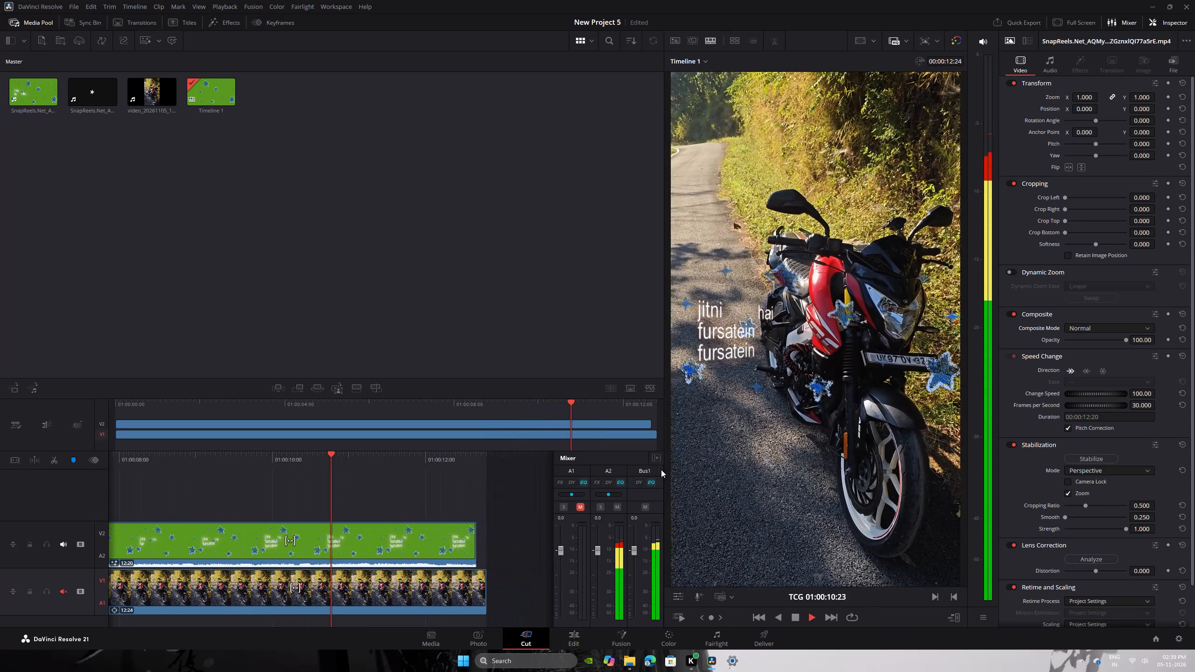
Stop playback and delete the green-screen star lyric clip from the upper video track.
key("space")
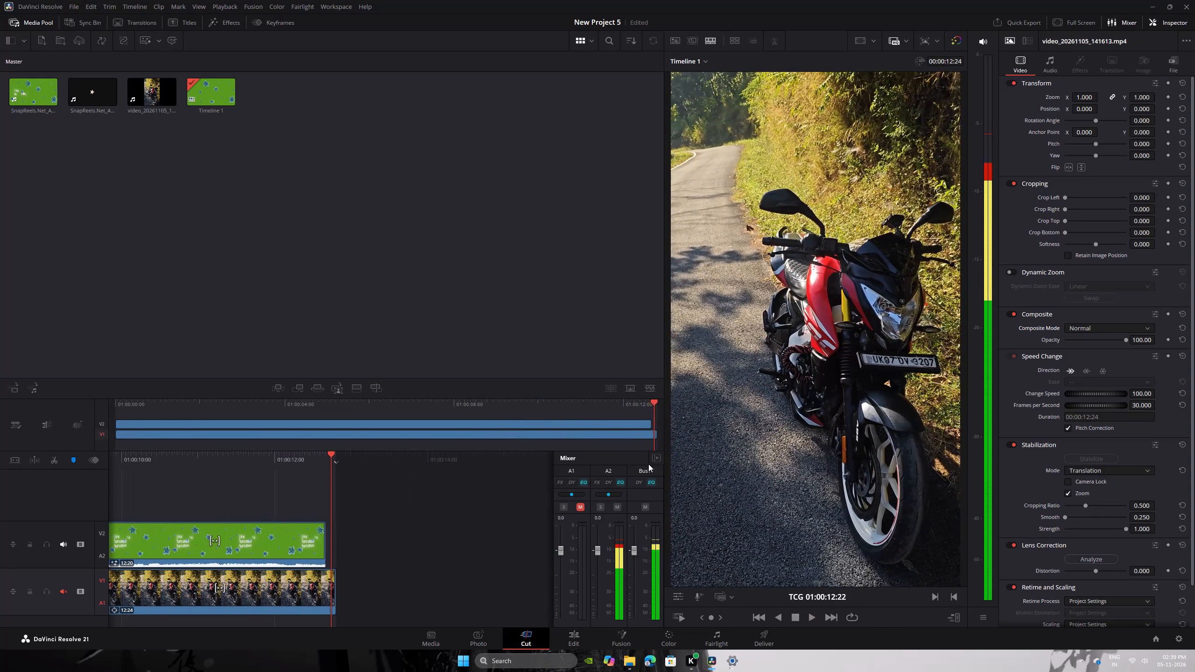
left_click(262, 550)
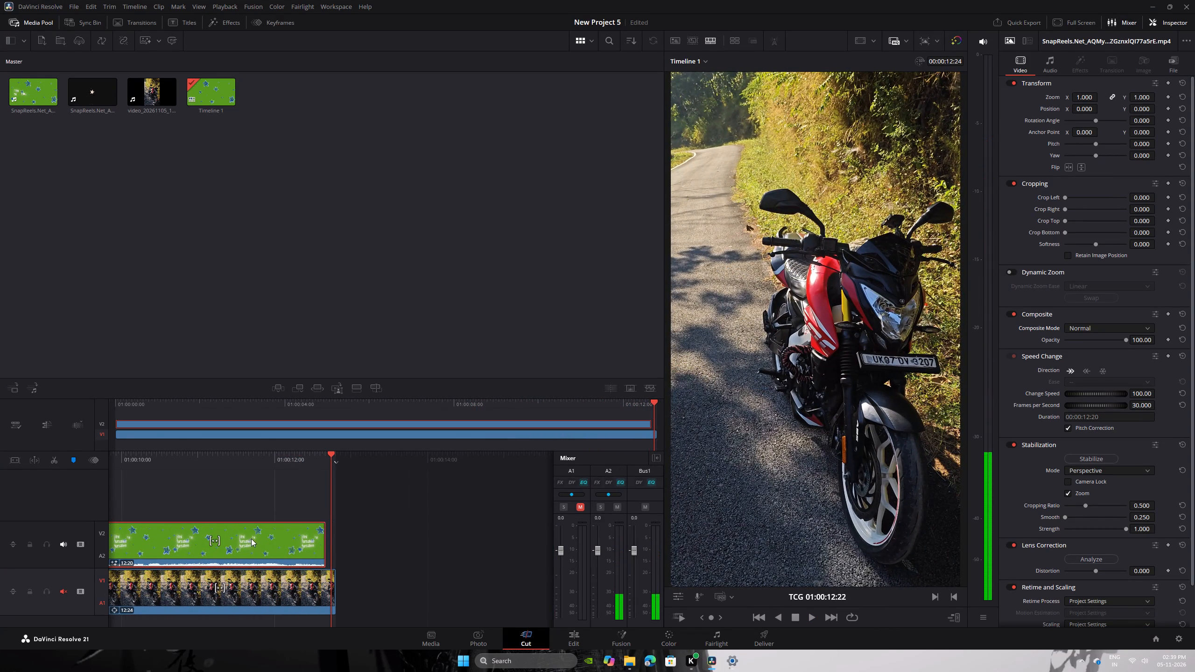
key("Delete")
Play the motorcycle clip from the start of the timeline to review its opening seconds.
left_click_drag(671, 400, 649, 405)
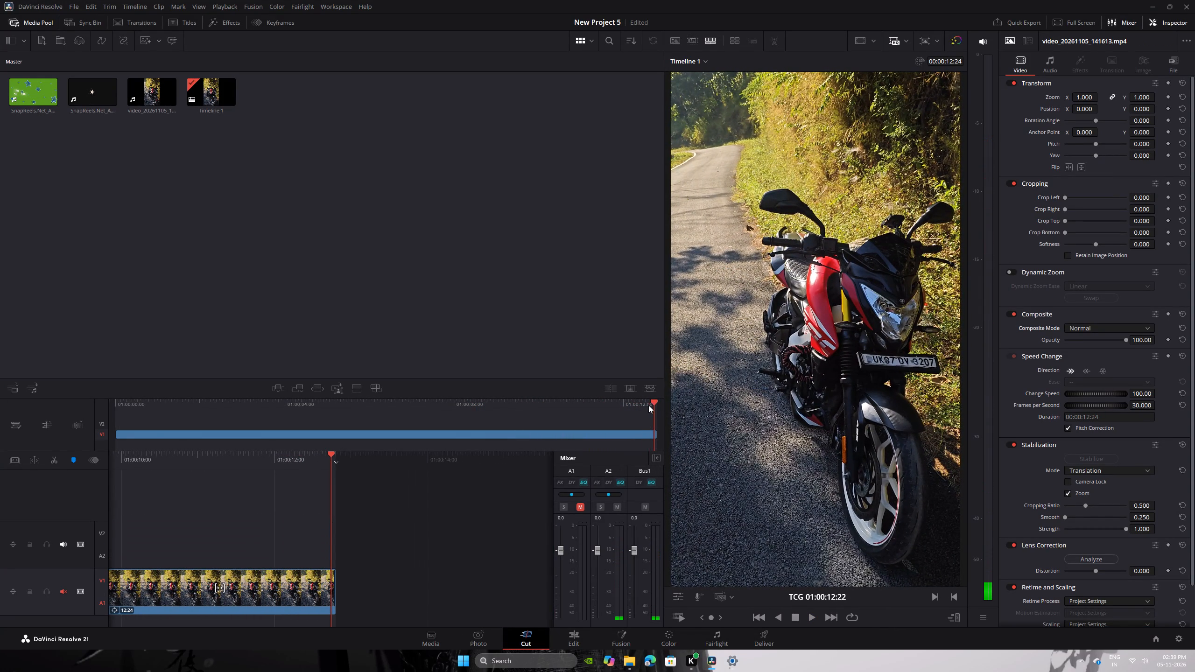
left_click_drag(648, 405, 0, 424)
key("space")
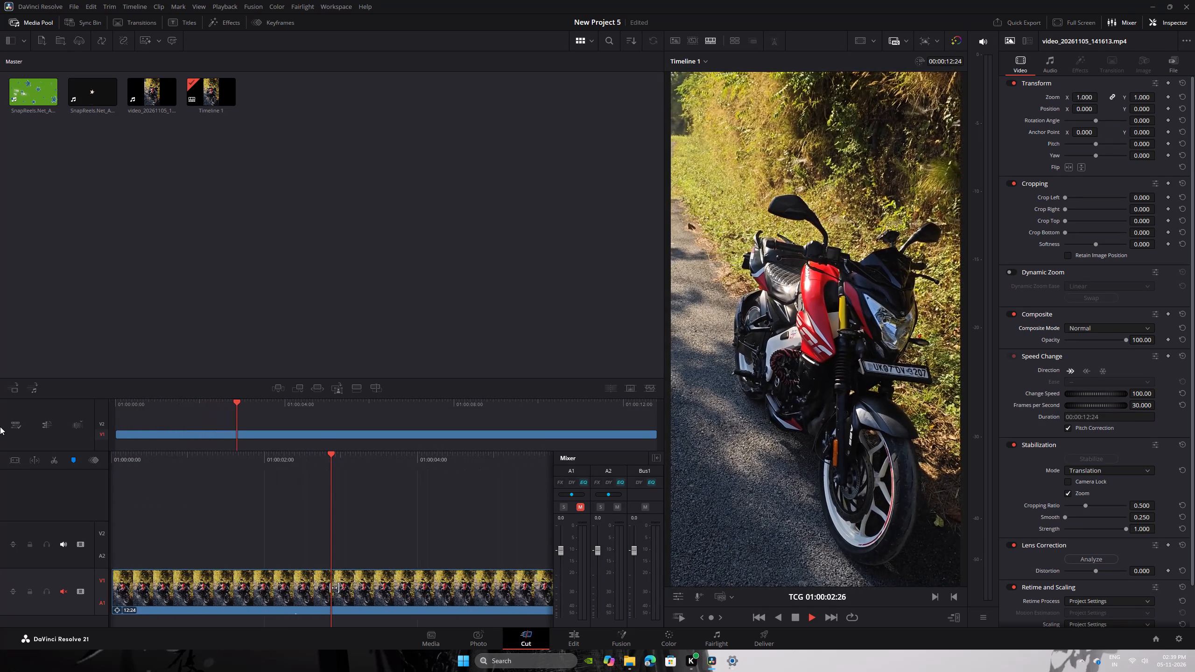
key("space")
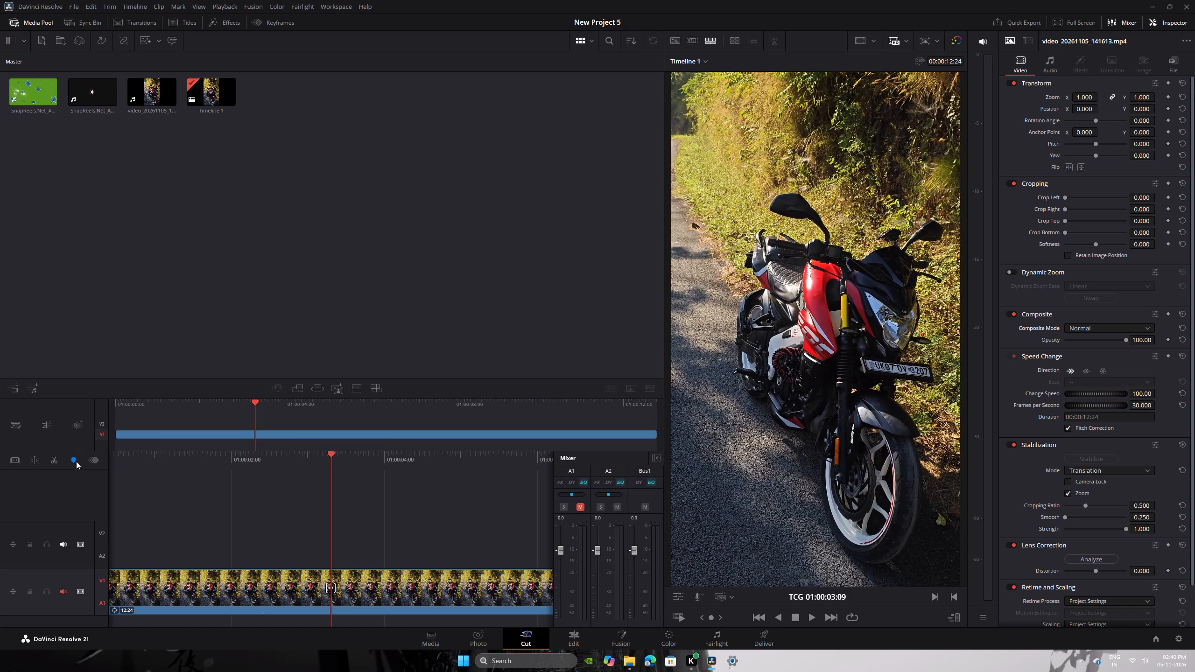
Switch to the Edit page and show the Retime Controls on the motorcycle clip.
left_click(574, 646)
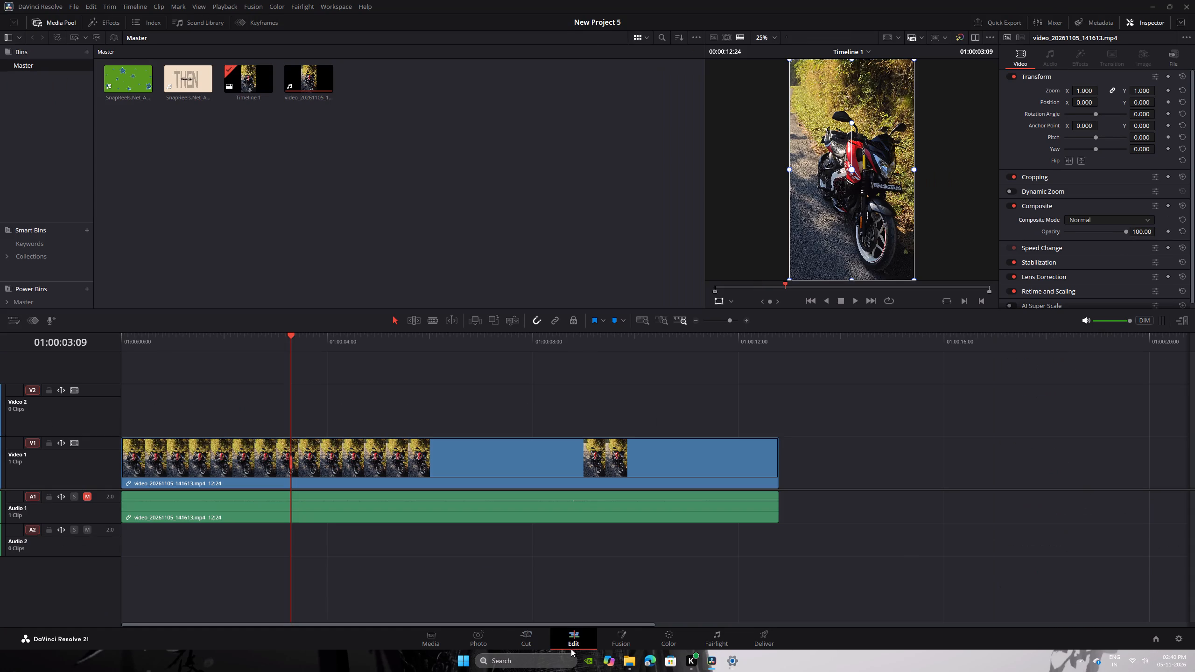
right_click(415, 456)
left_click(415, 456)
right_click(414, 456)
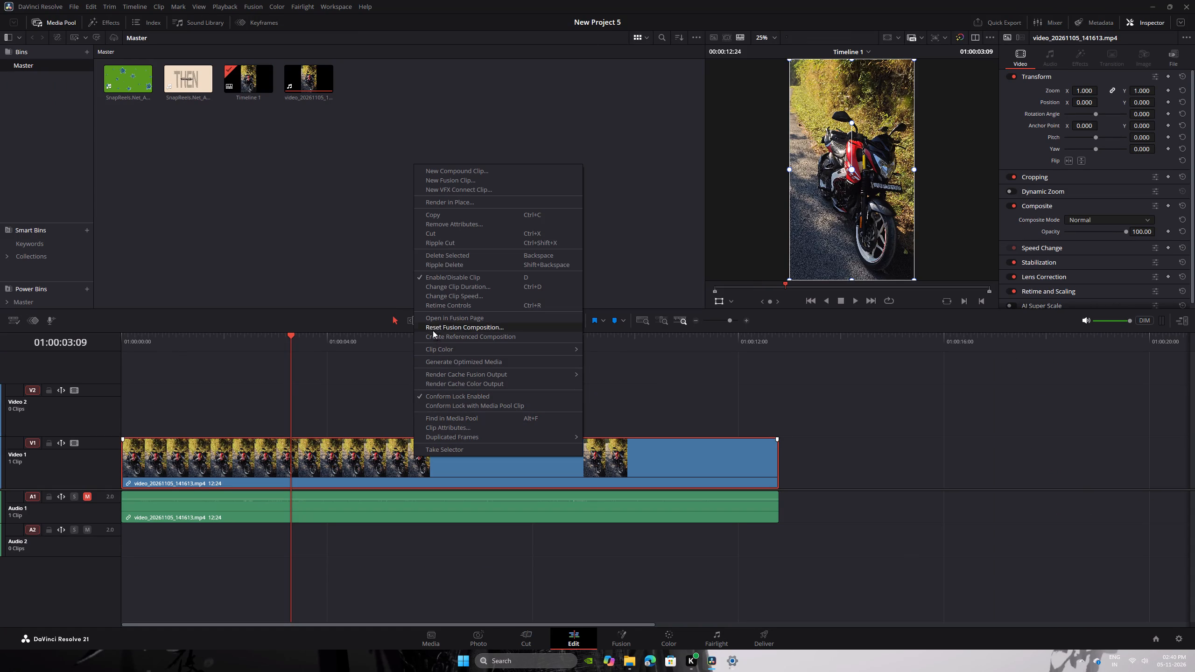
left_click(434, 303)
Play the motorcycle clip from the start to 01:00:03:09 and add a speed point there.
left_click(296, 331)
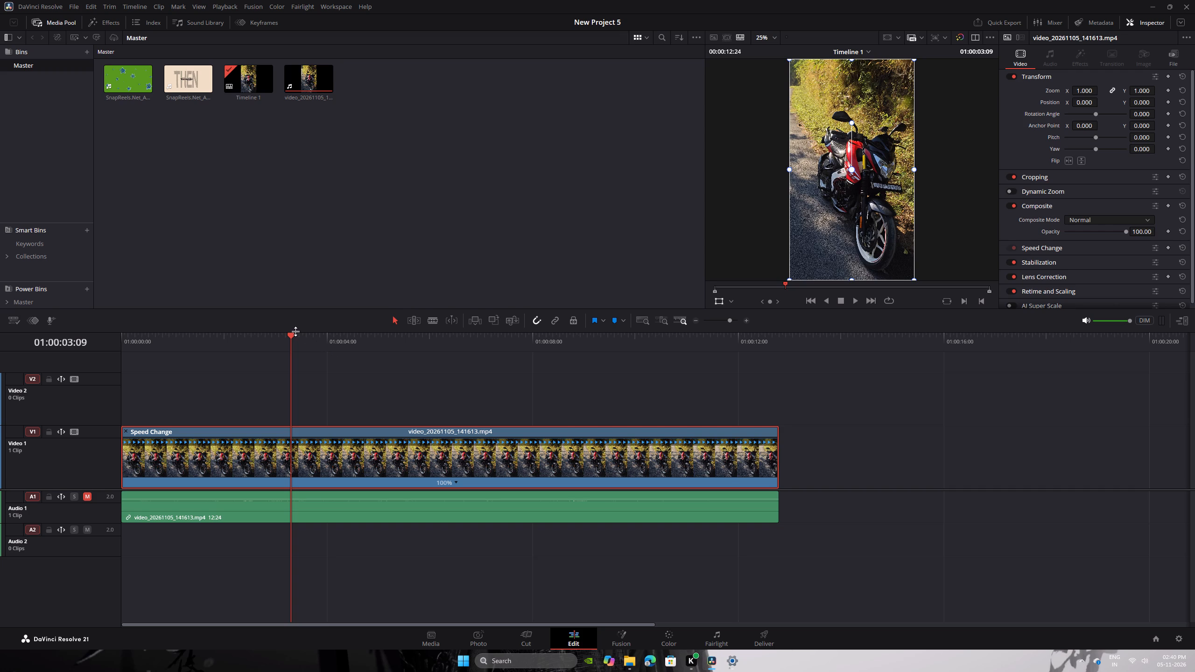
left_click_drag(290, 339, 90, 350)
key("space")
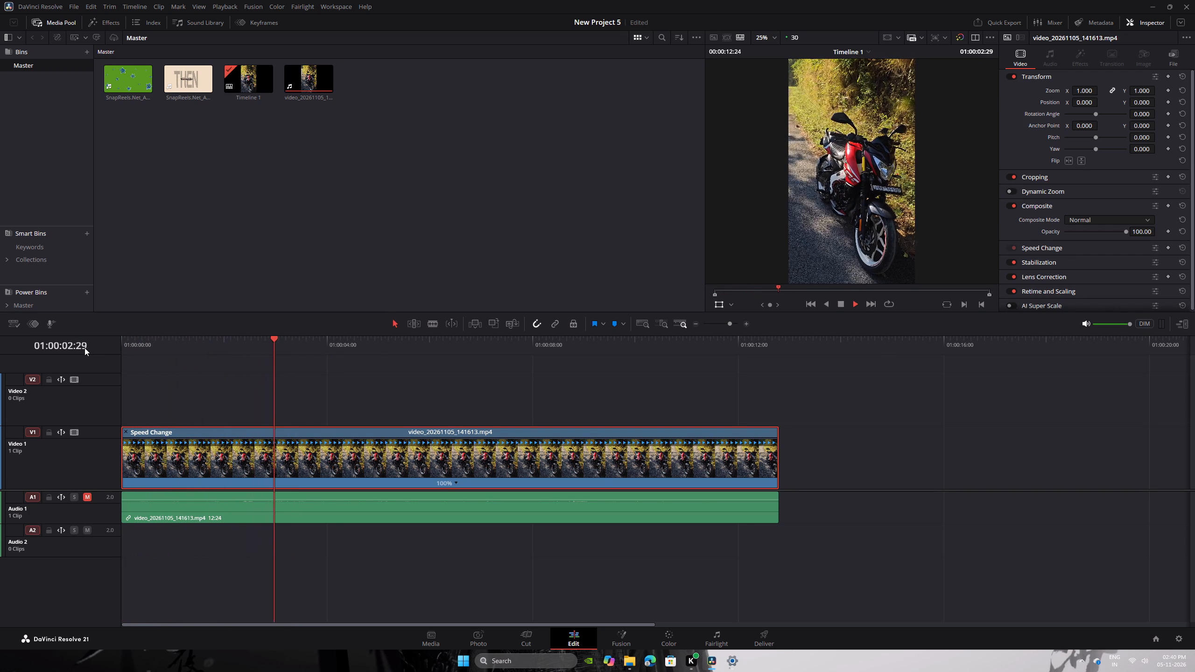
key("space")
double_click(458, 480)
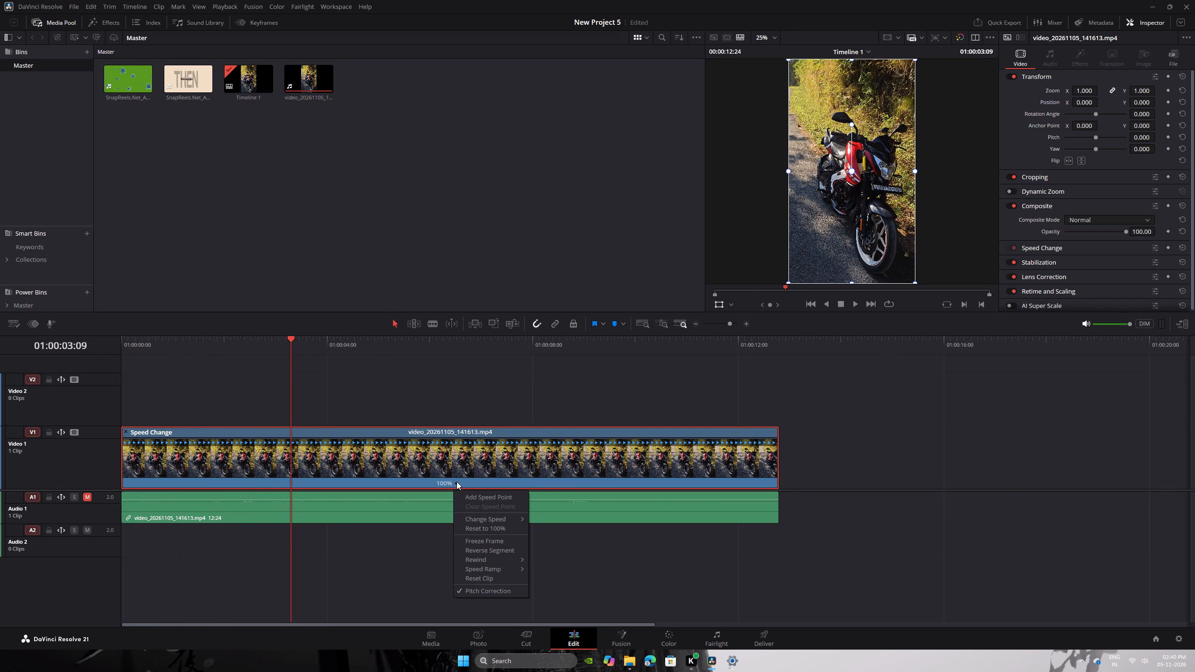
left_click(467, 500)
Add a second speed point to the motorcycle clip at 01:00:08:07.
key("space")
left_click_drag(316, 343, 392, 347)
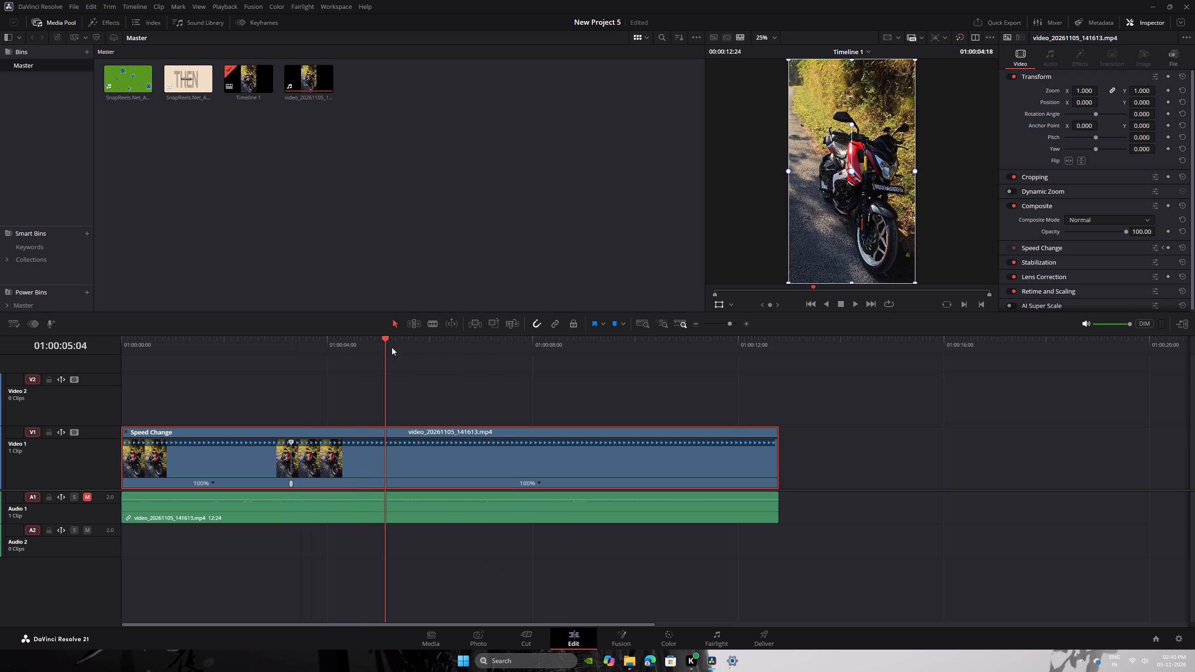
left_click_drag(392, 347, 516, 375)
key("space")
left_click(539, 483)
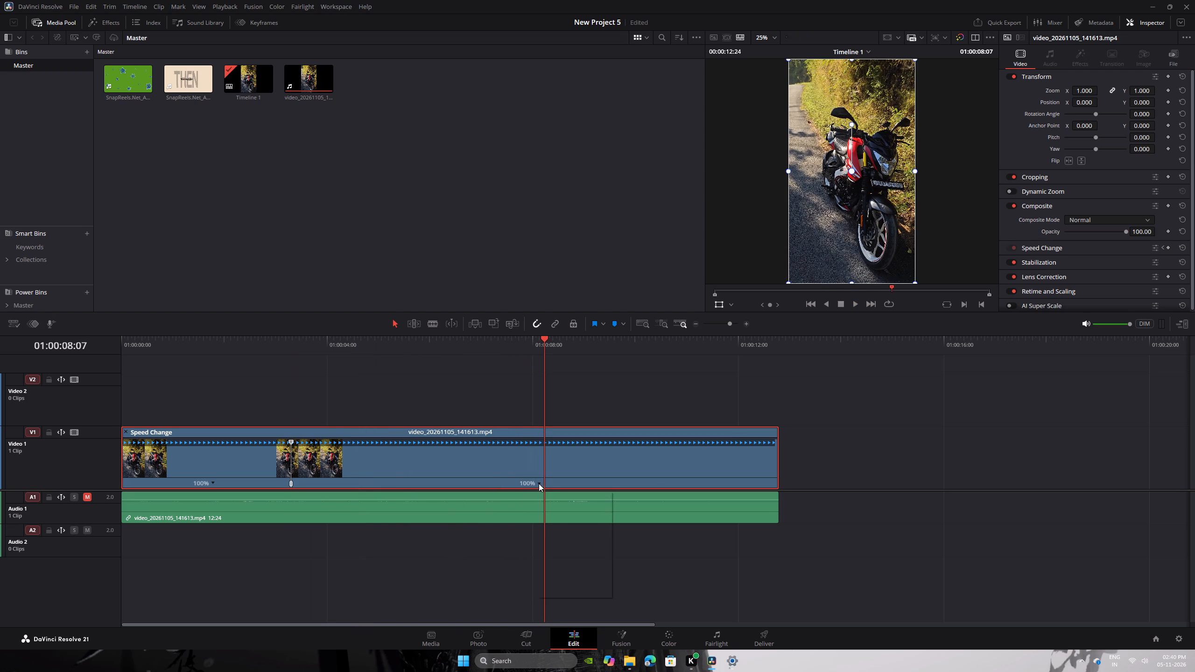
left_click(553, 493)
Change the speed of the segment between the two speed points to 50%.
left_click(425, 483)
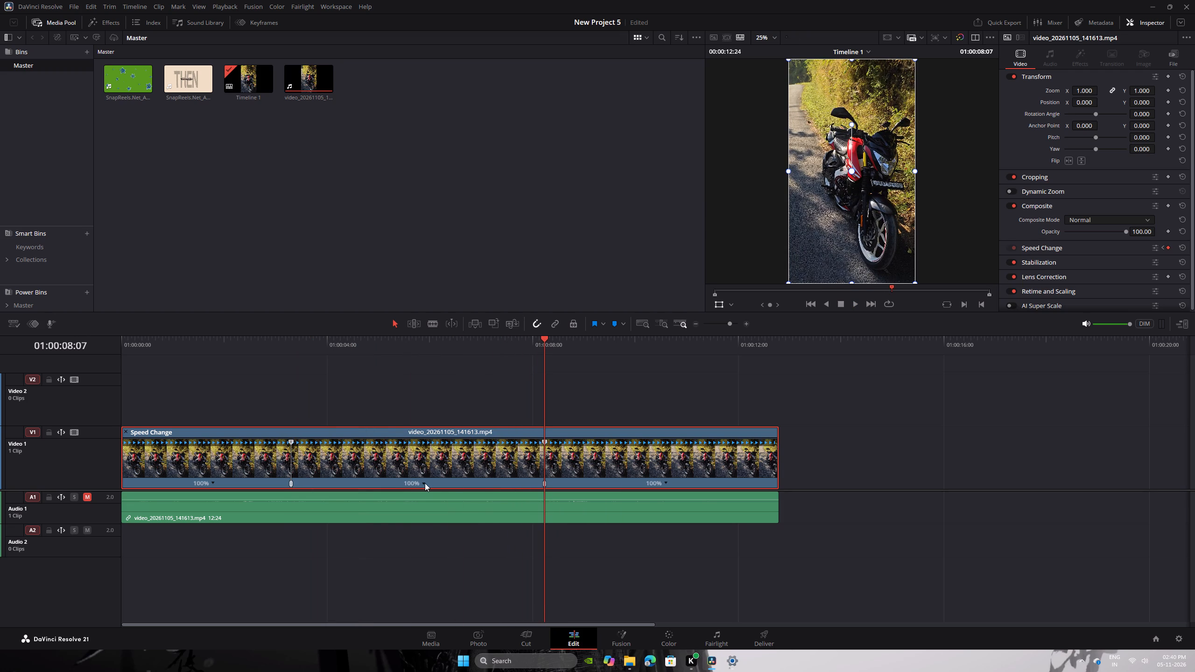
left_click(449, 518)
left_click(535, 539)
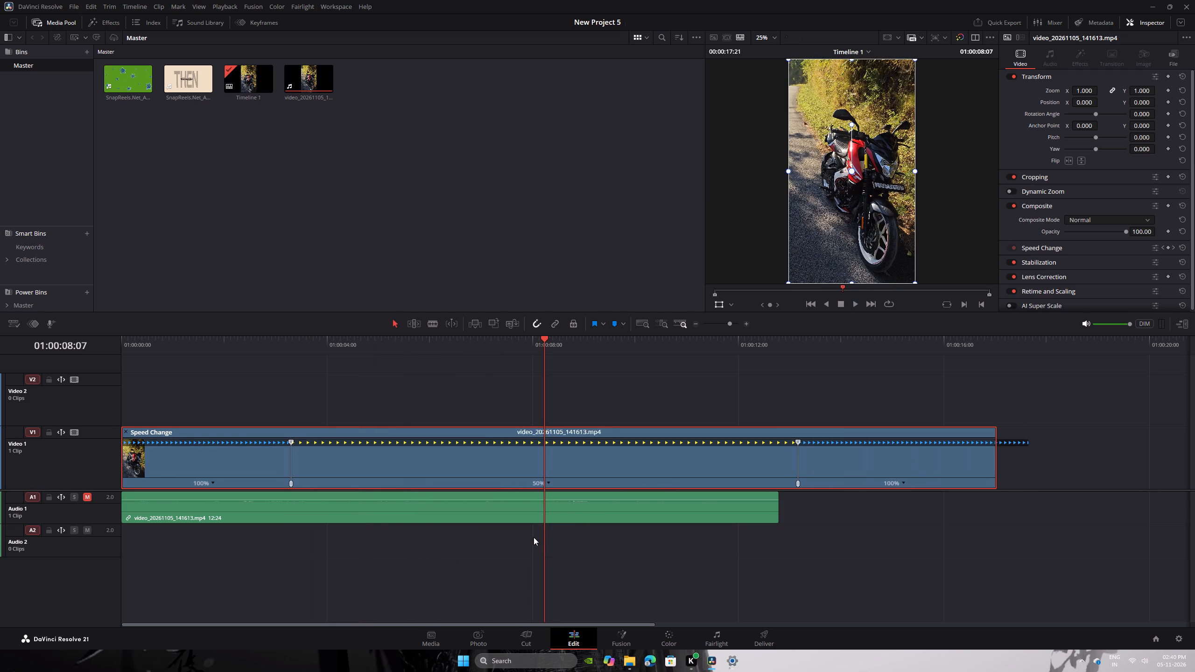
Play the opening of the timeline through the first speed point to check the slow-motion change.
left_click_drag(542, 350, 254, 394)
key("space")
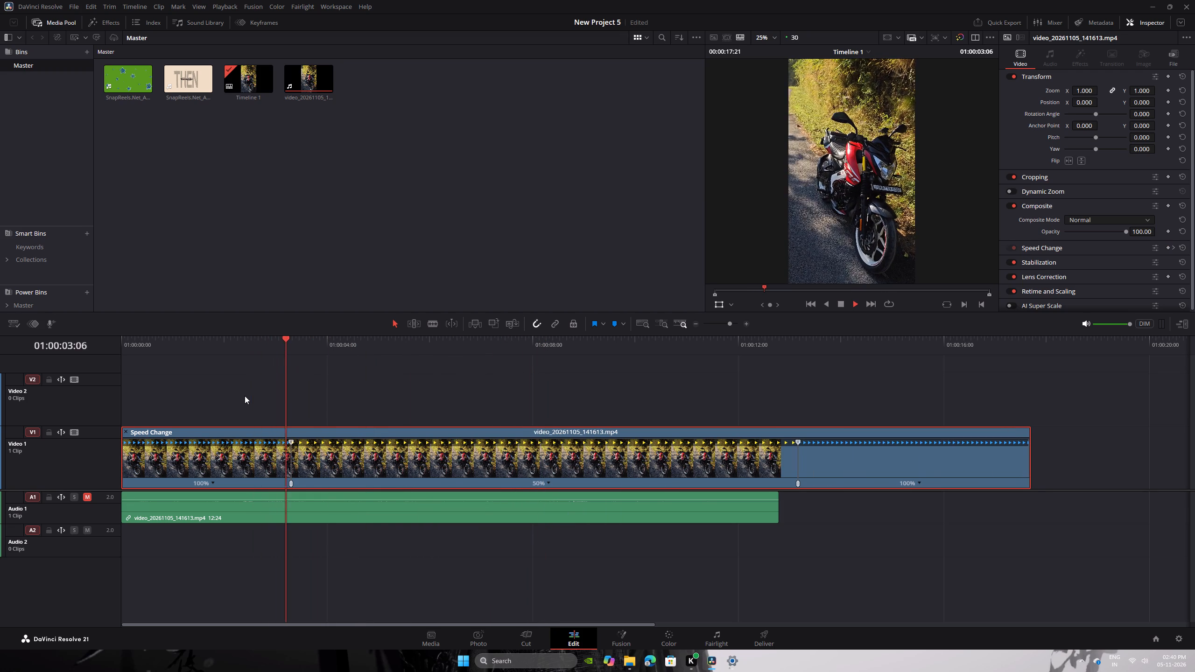
key("space")
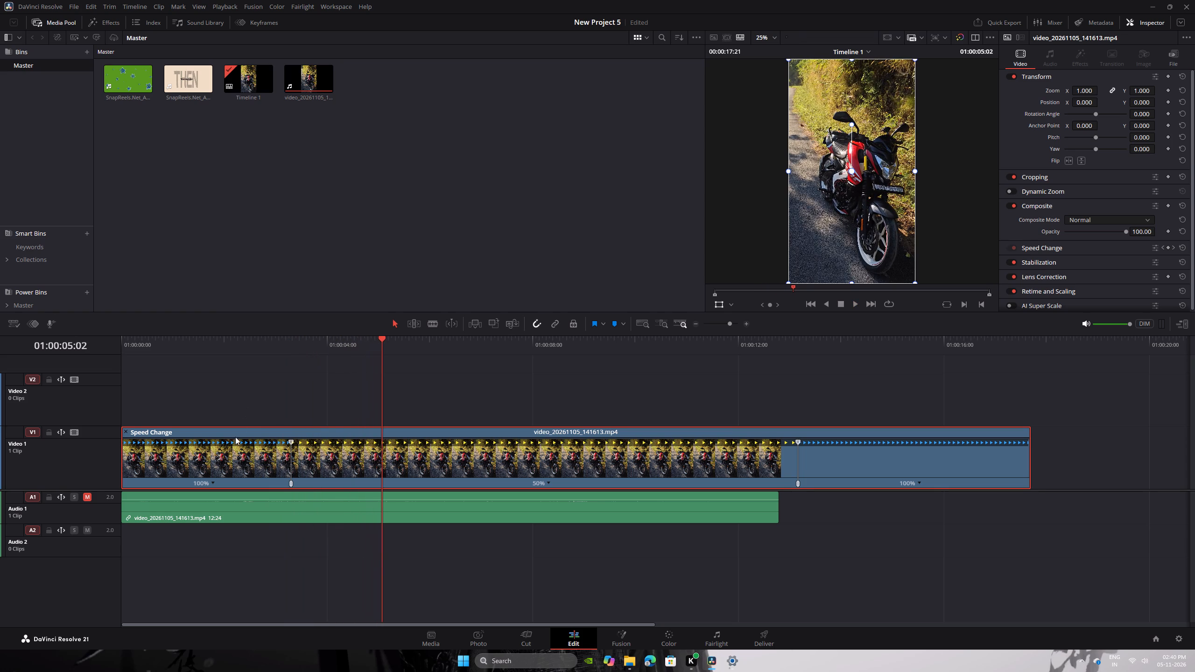
Change the speed of both the first and the last segment of the motorcycle clip to 150%.
left_click(211, 482)
left_click(228, 518)
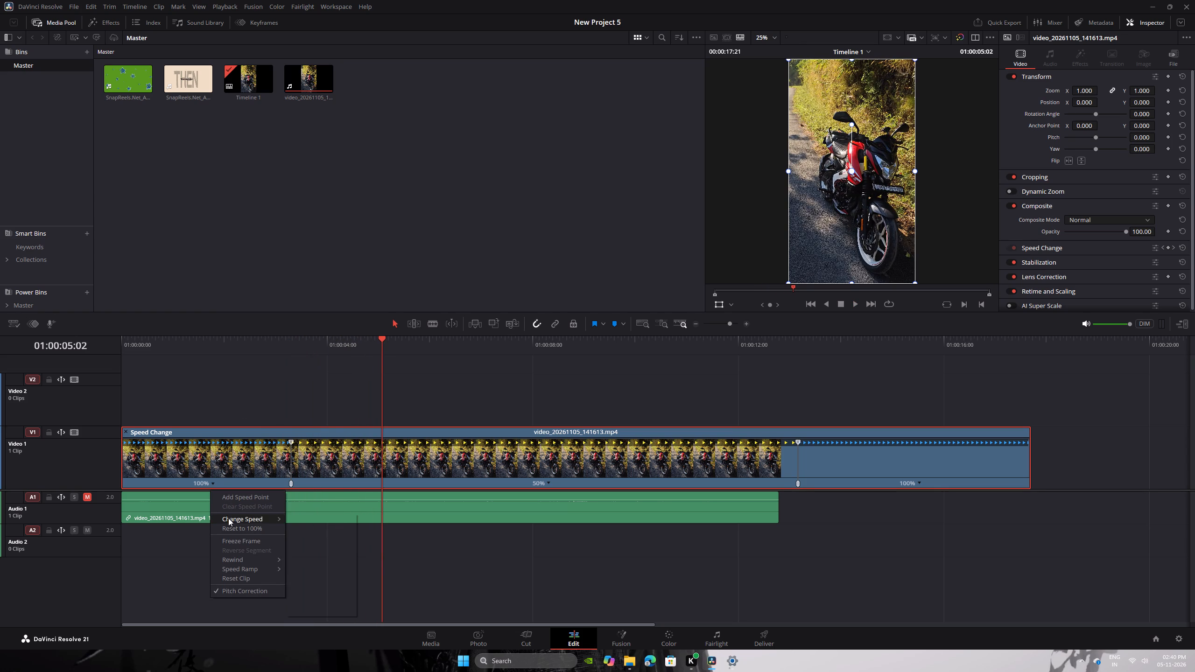
left_click(316, 578)
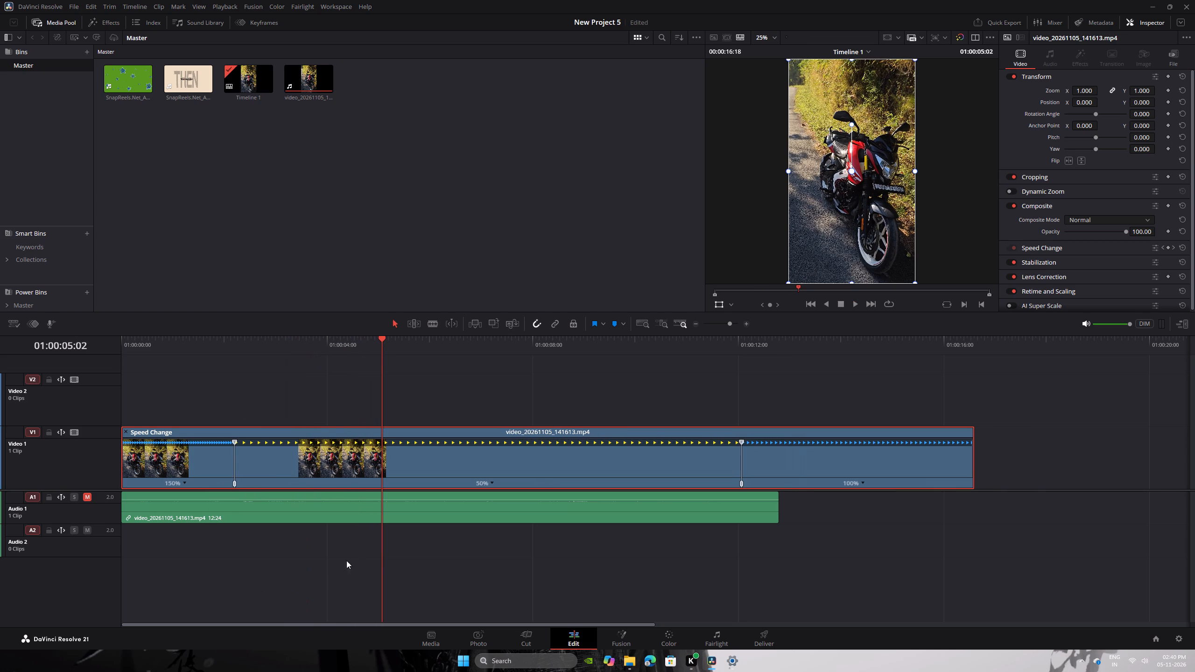
left_click(870, 481)
left_click(864, 482)
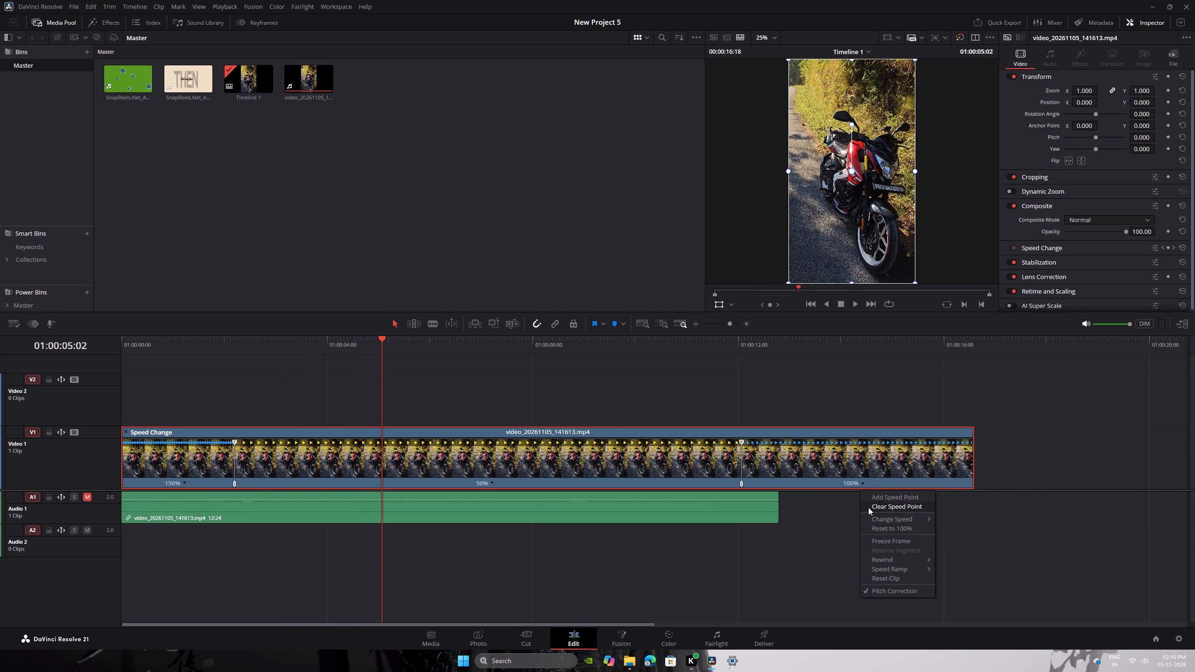
left_click(873, 521)
left_click(955, 576)
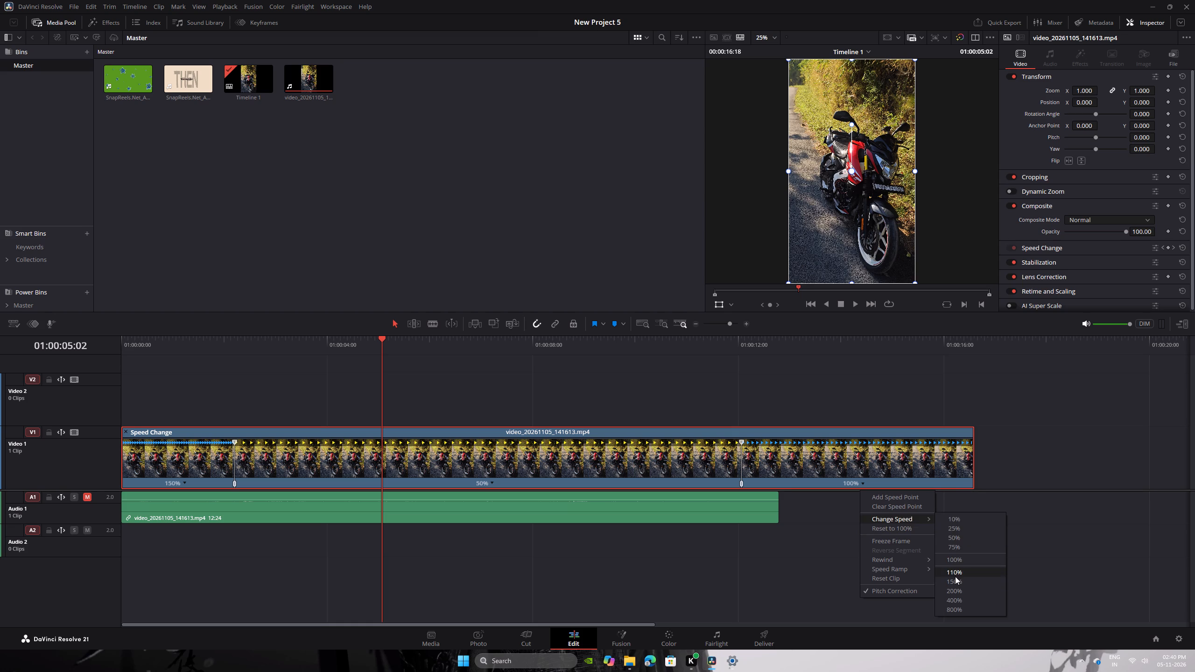
Play the retimed clip from the start to about 01:00:05:10 to check the speed change.
left_click_drag(375, 346, 233, 354)
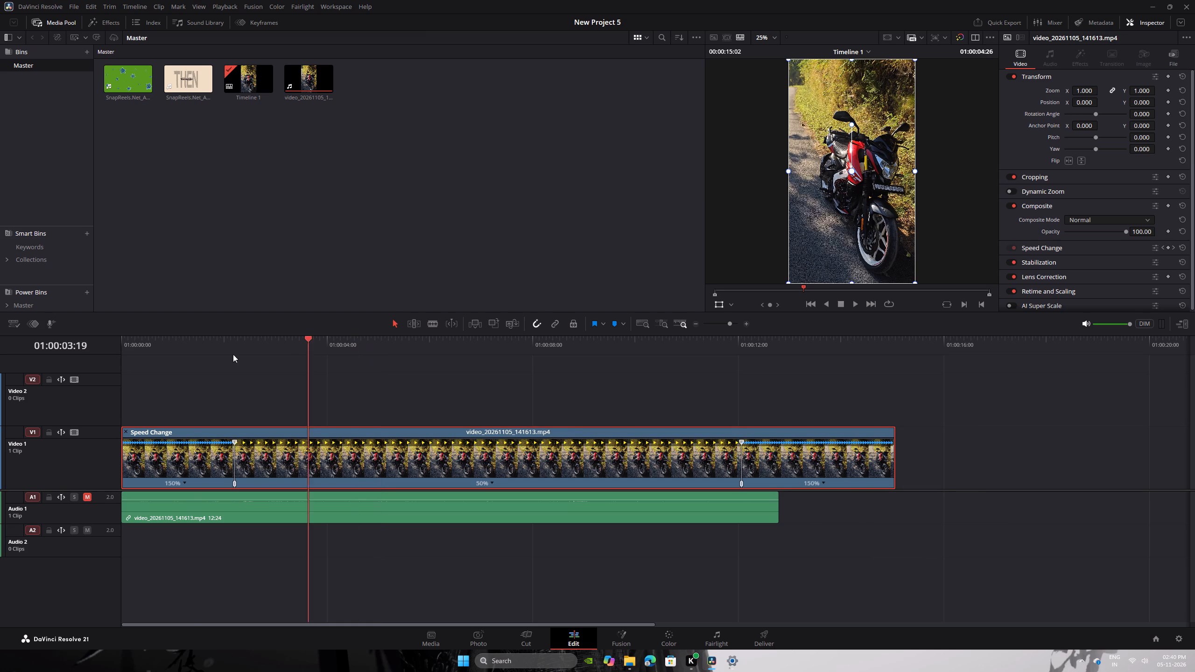
left_click_drag(233, 354, 0, 356)
key("space")
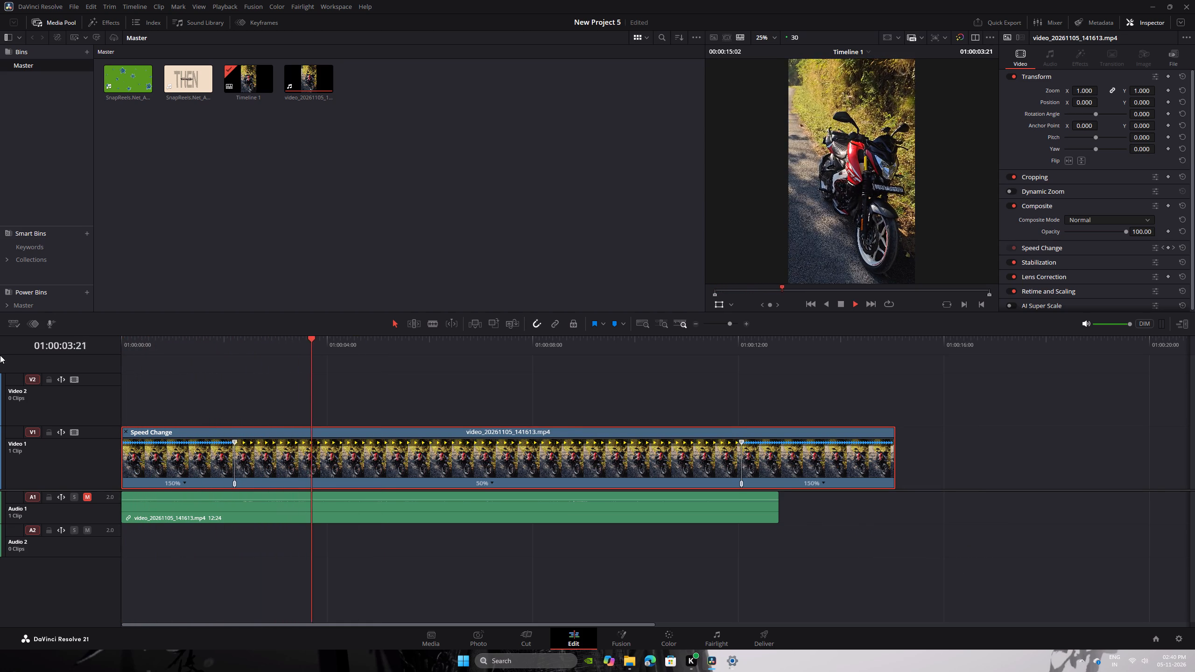
key("space")
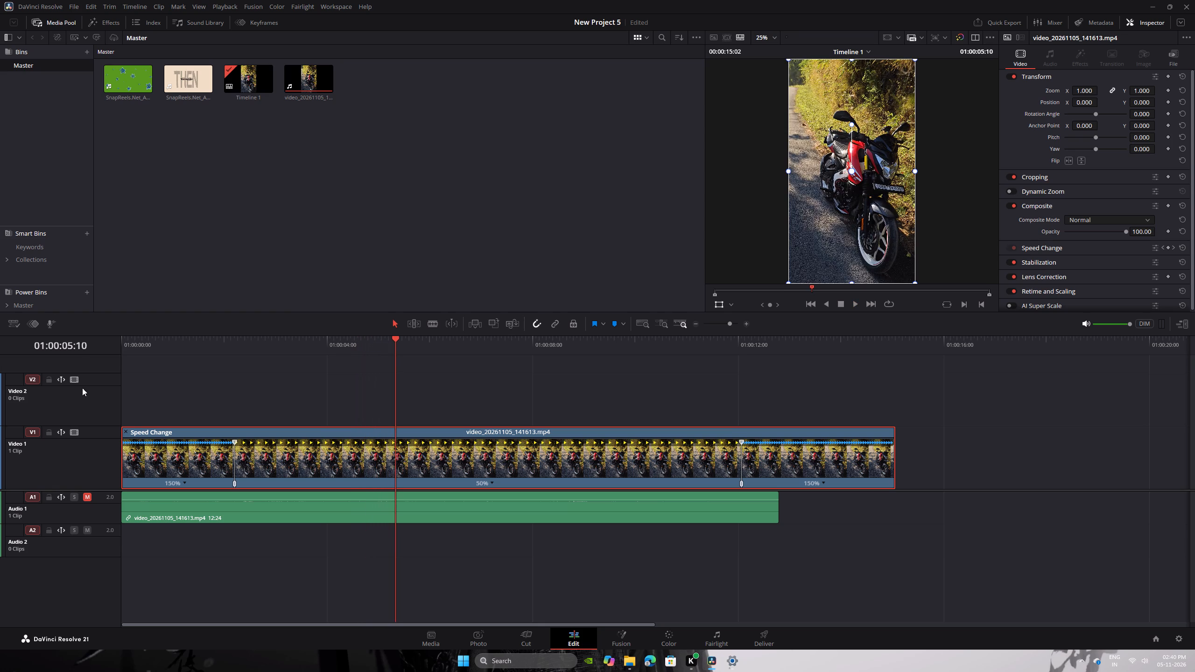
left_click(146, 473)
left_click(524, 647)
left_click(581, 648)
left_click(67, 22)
Show the motorcycle clip's Retime Speed curve in the Keyframes editor, with the media pool hidden.
left_click(282, 24)
left_click(266, 23)
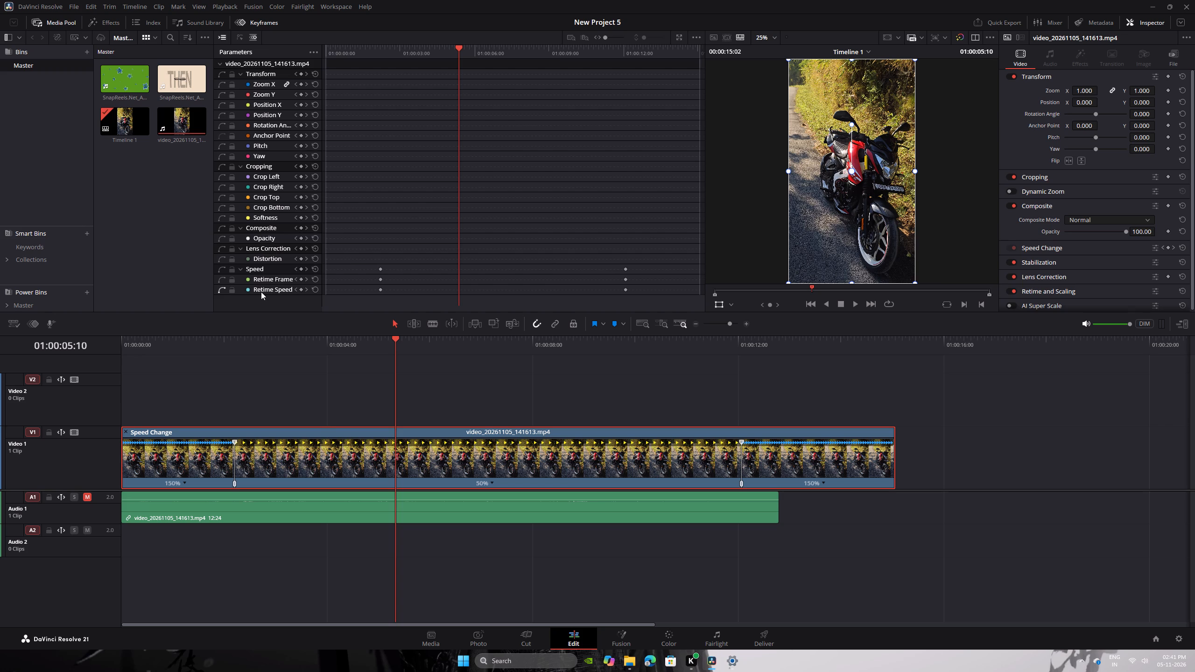
scroll(259, 281, "down", 2)
left_click(253, 289)
left_click(63, 21)
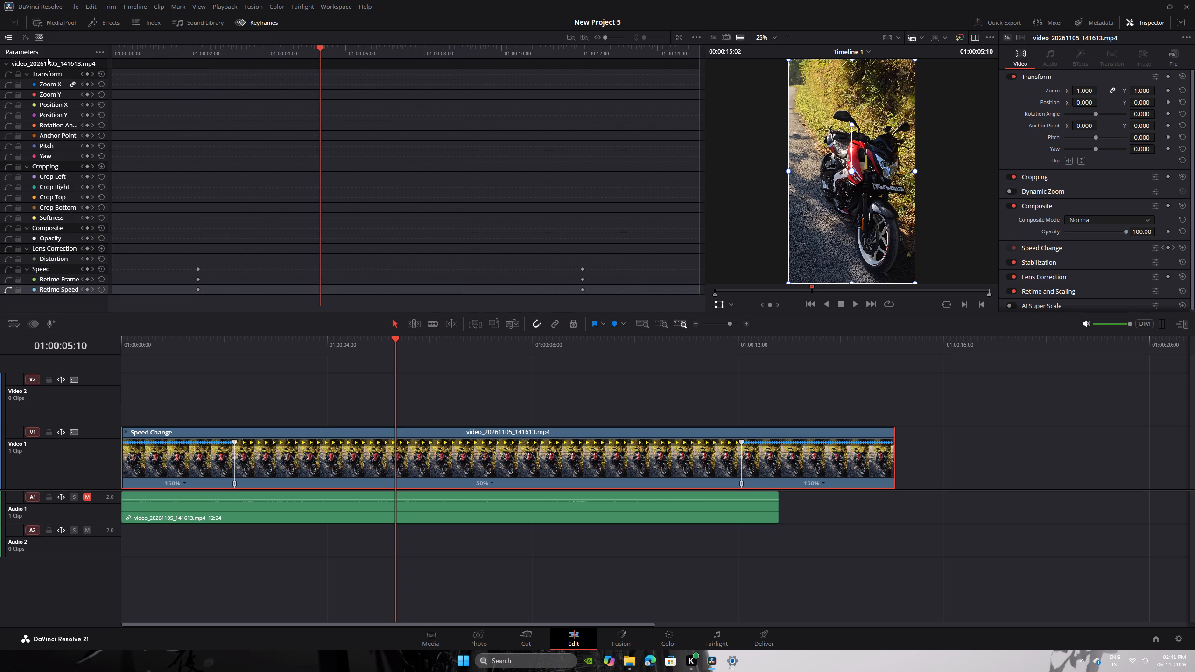
left_click(26, 36)
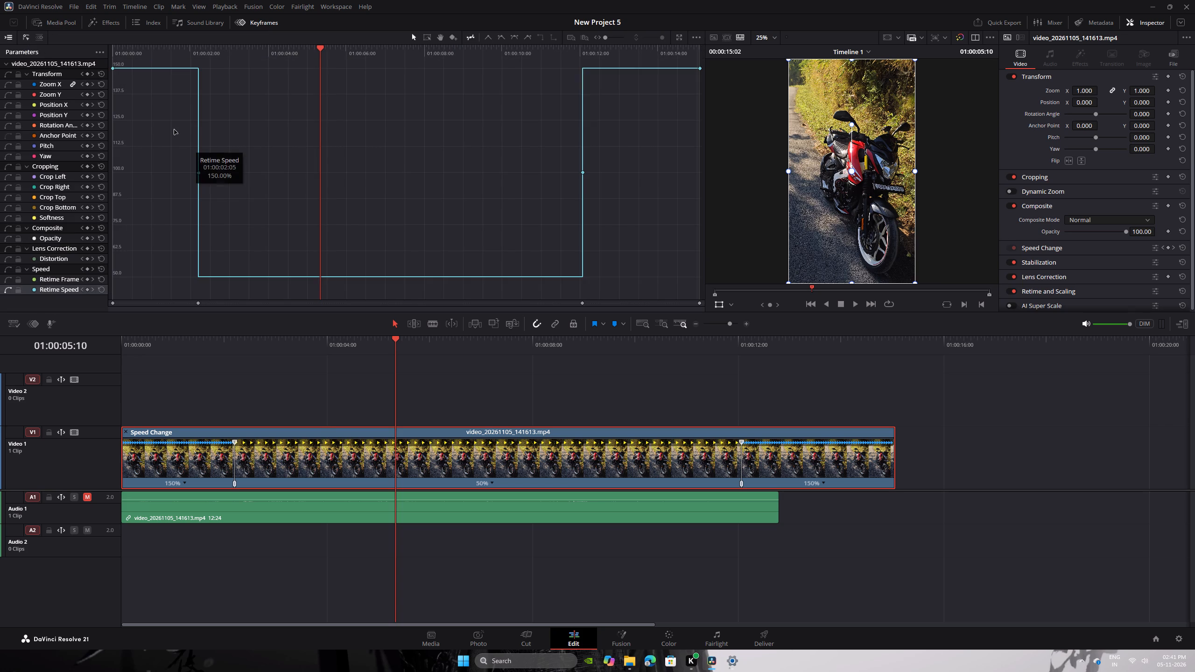
Apply Ease In and Out to the second Retime Speed keyframe, where the slow segment ends.
left_click_drag(148, 120, 682, 168)
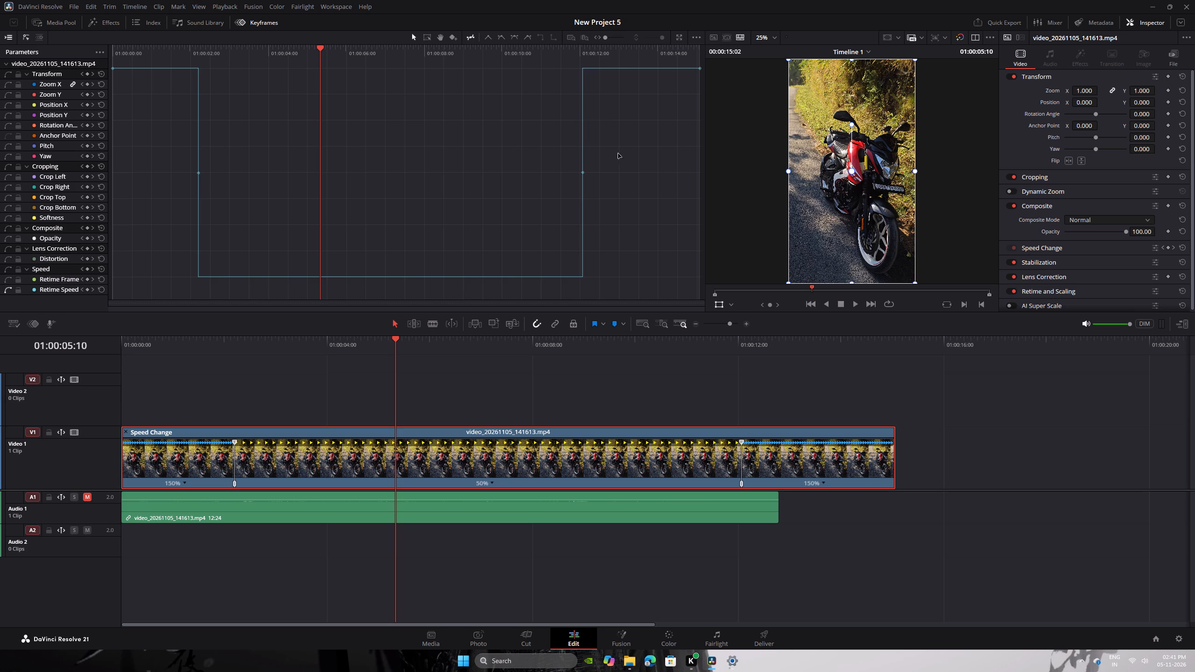
left_click(625, 154)
left_click(584, 177)
left_click_drag(615, 165, 583, 169)
left_click(617, 168)
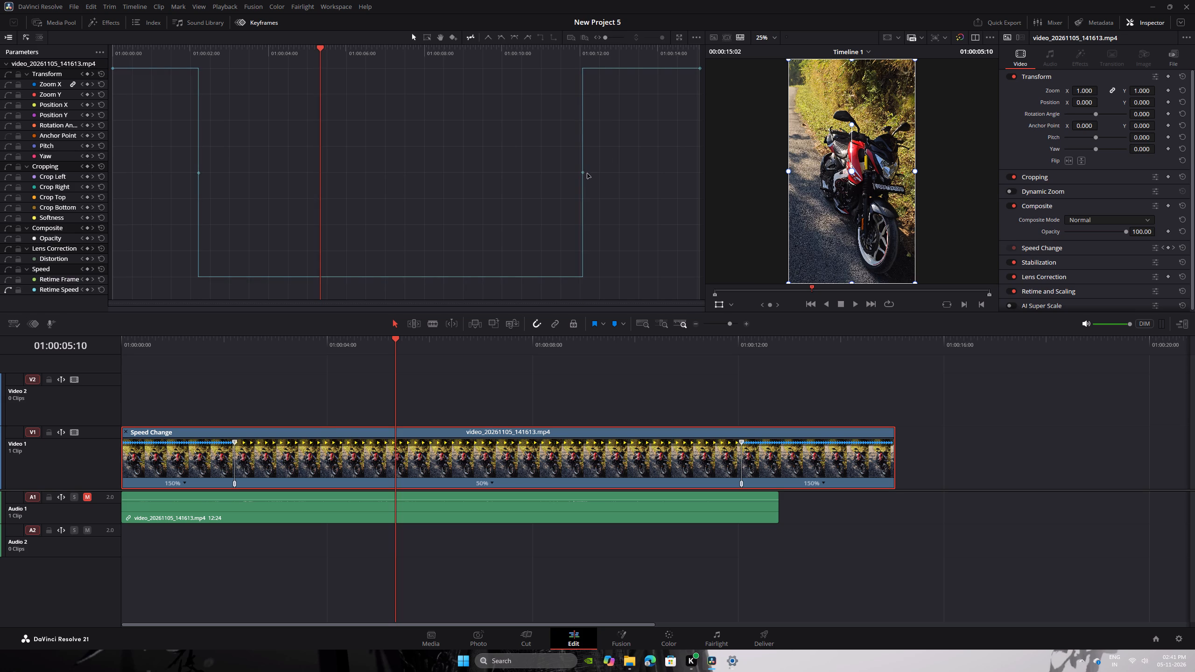
left_click(585, 174)
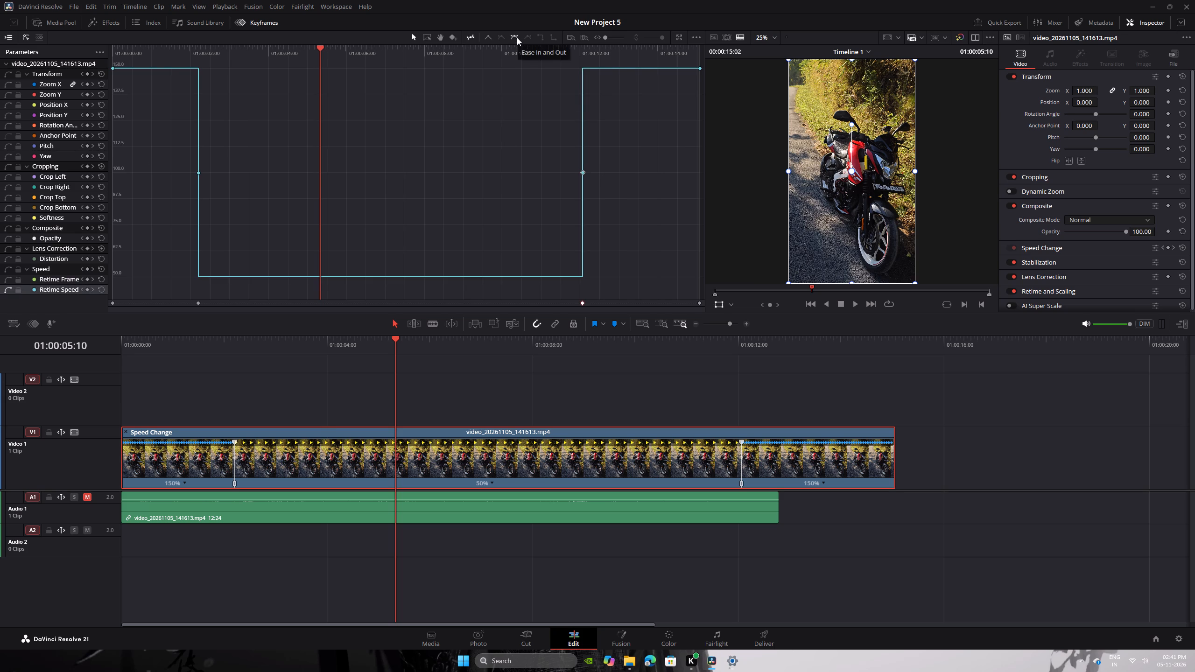
left_click(517, 37)
Select both Retime Speed keyframes in the curve graph and apply Ease In and Out, so the first transition is eased too.
left_click(185, 167)
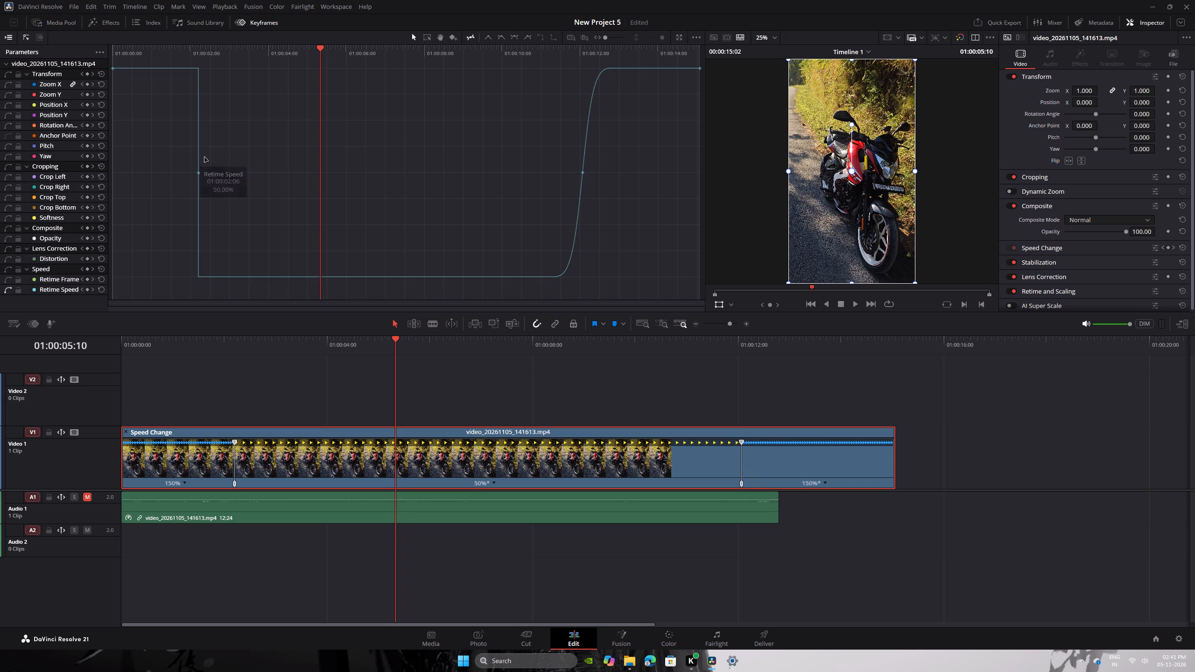
left_click(199, 157)
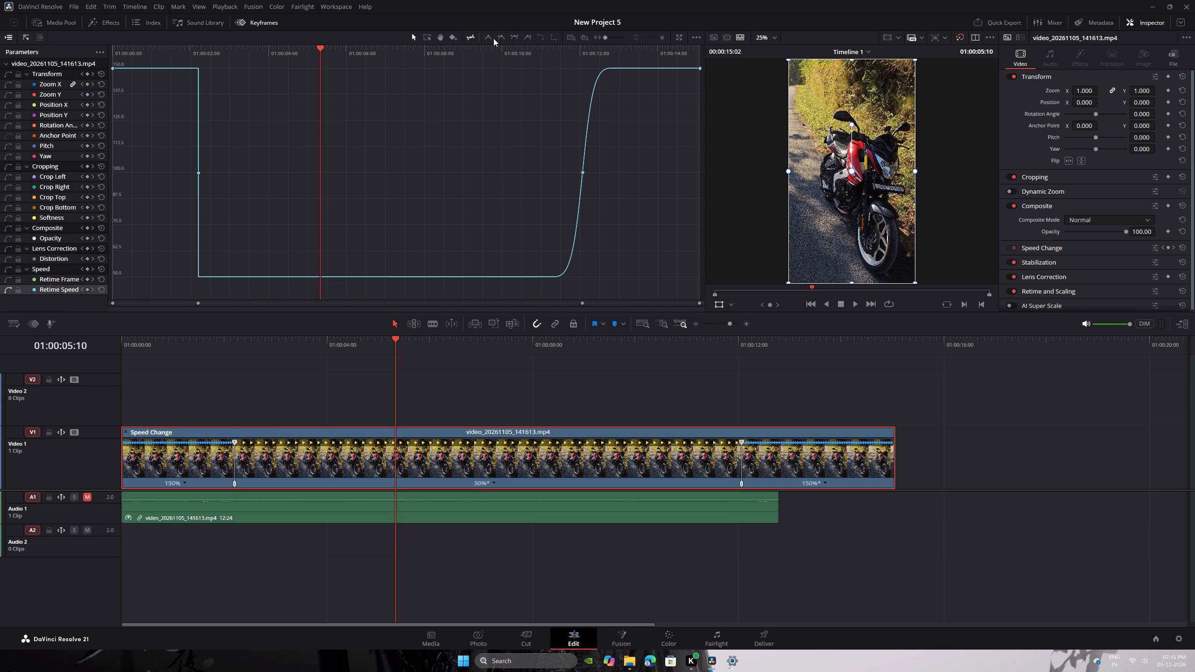
left_click(503, 38)
left_click(502, 37)
left_click(510, 37)
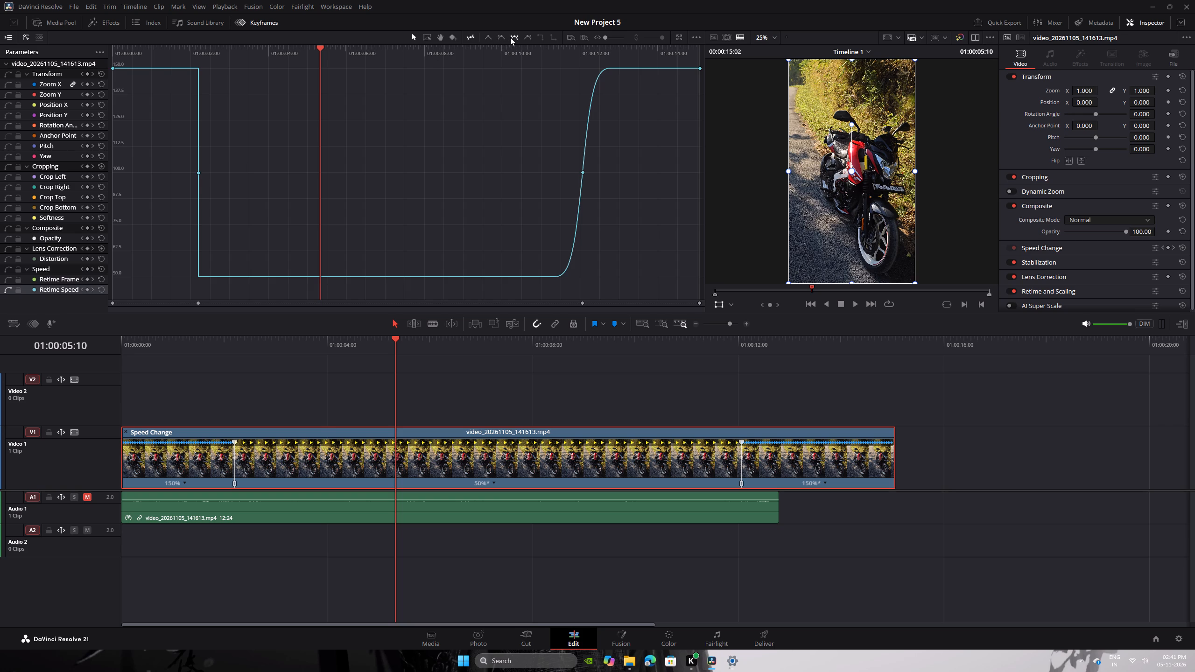
left_click(514, 36)
left_click_drag(189, 149, 182, 150)
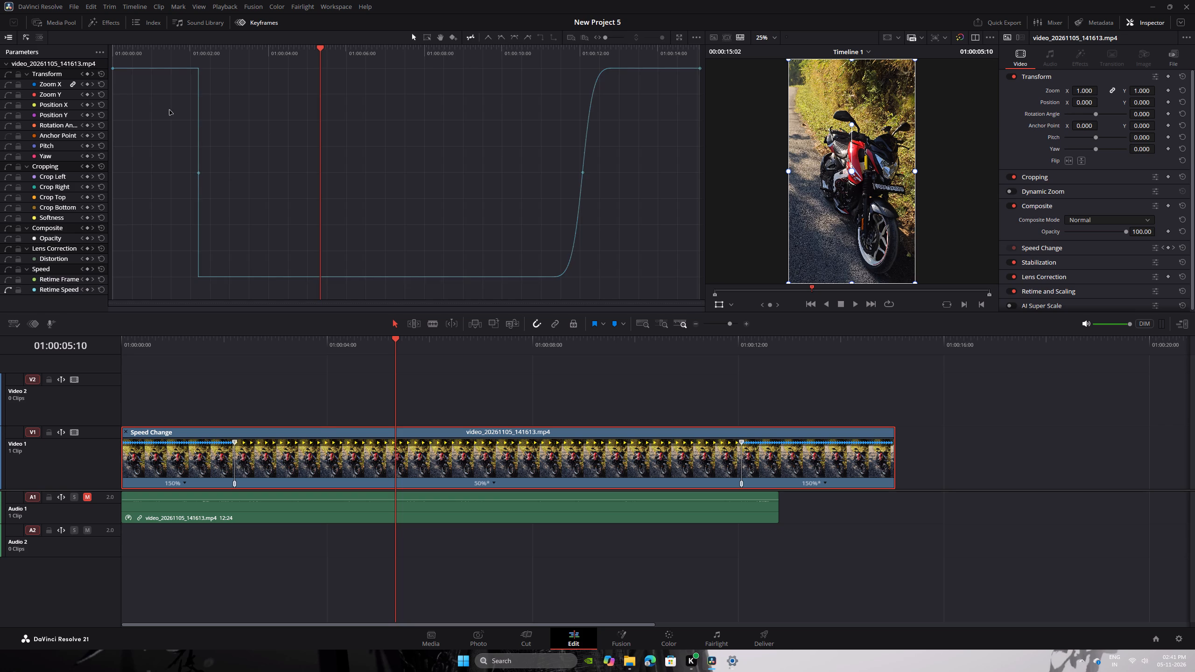
left_click_drag(142, 90, 672, 218)
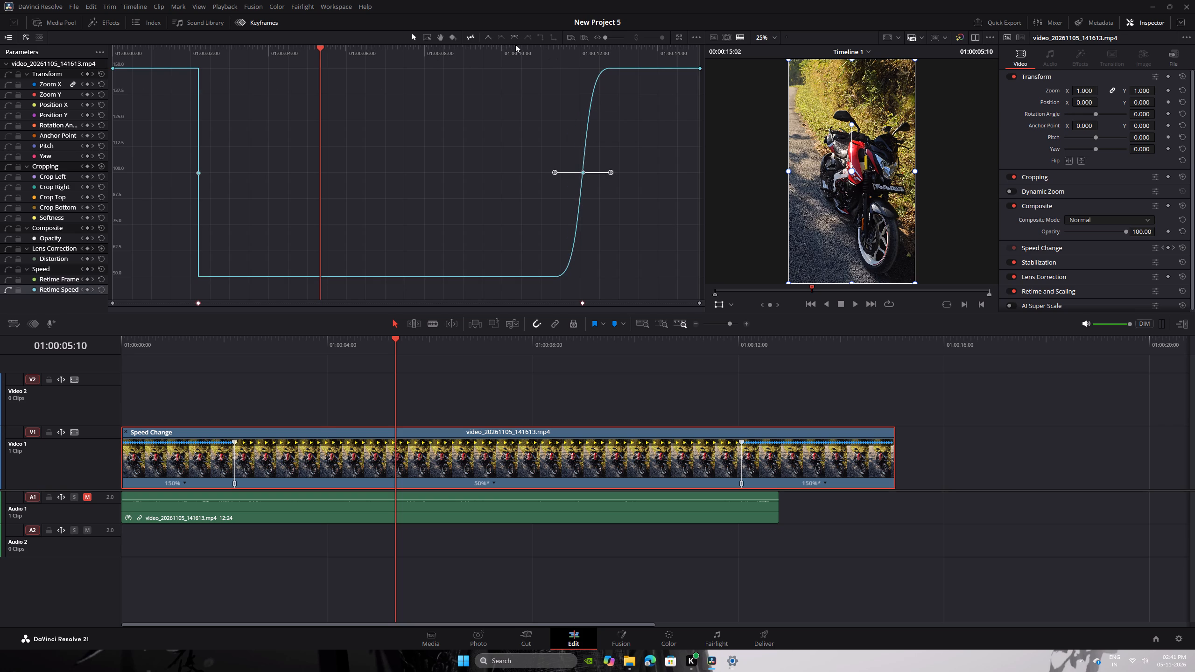
left_click(512, 39)
Stretch the ease handles of both Retime Speed keyframes into gradual curves, their slow-segment ends at about 4.4 s and 9.7 s.
left_click_drag(230, 174, 271, 175)
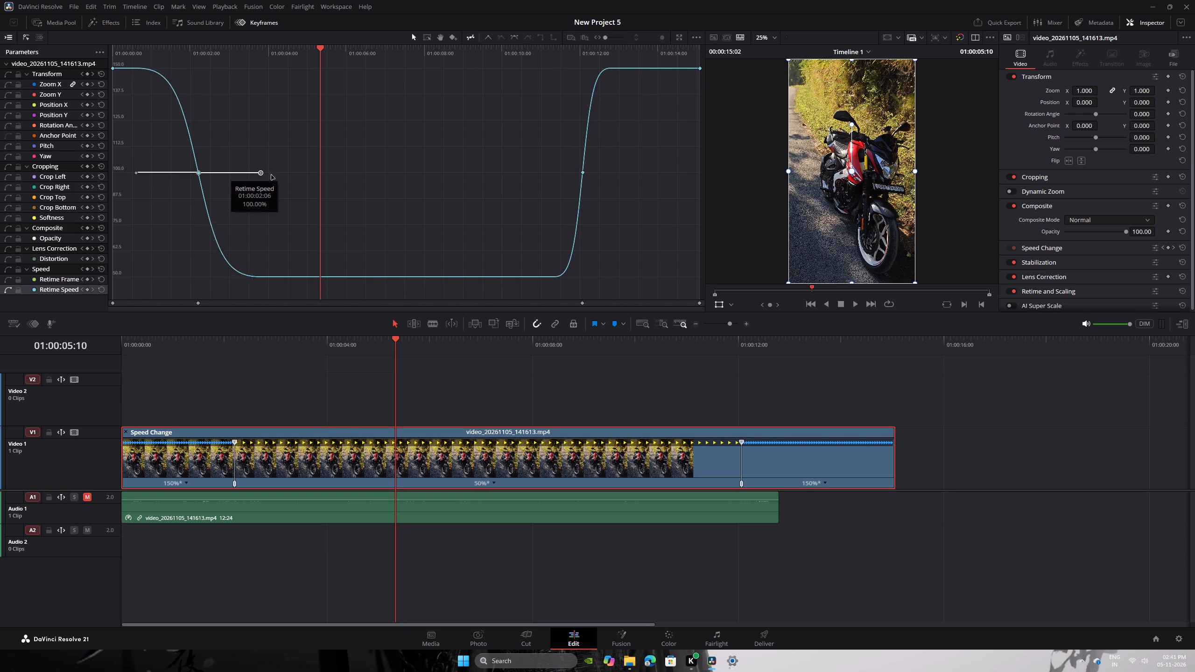
left_click_drag(271, 175, 298, 176)
left_click(586, 174)
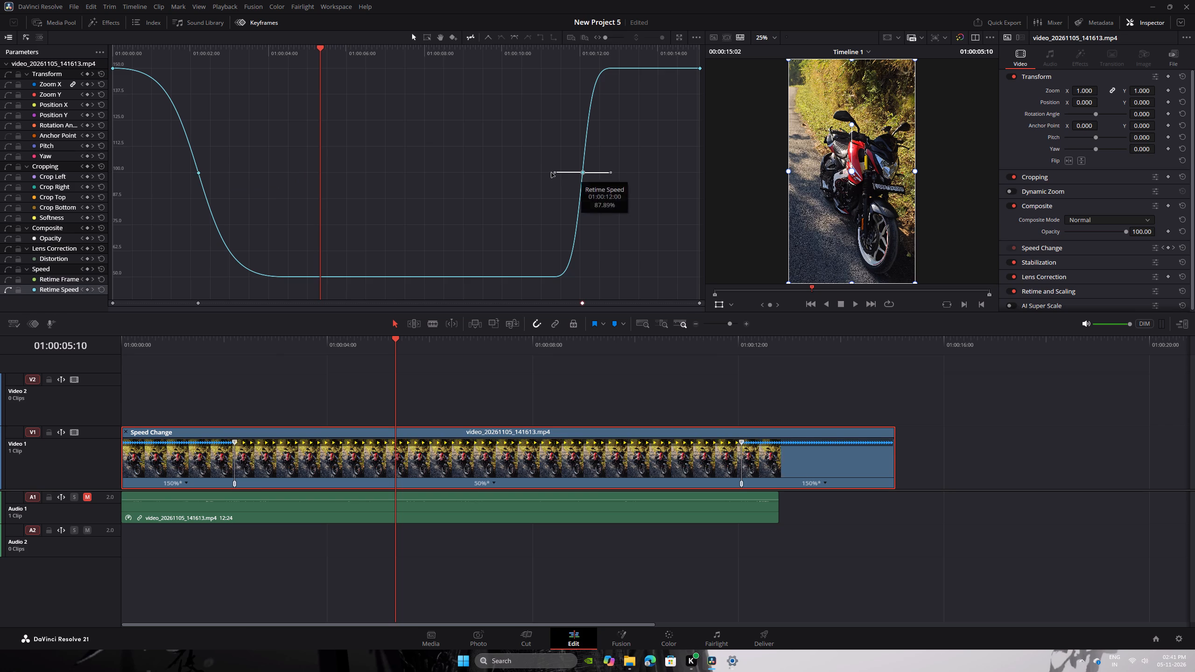
left_click_drag(554, 173, 415, 169)
left_click(198, 175)
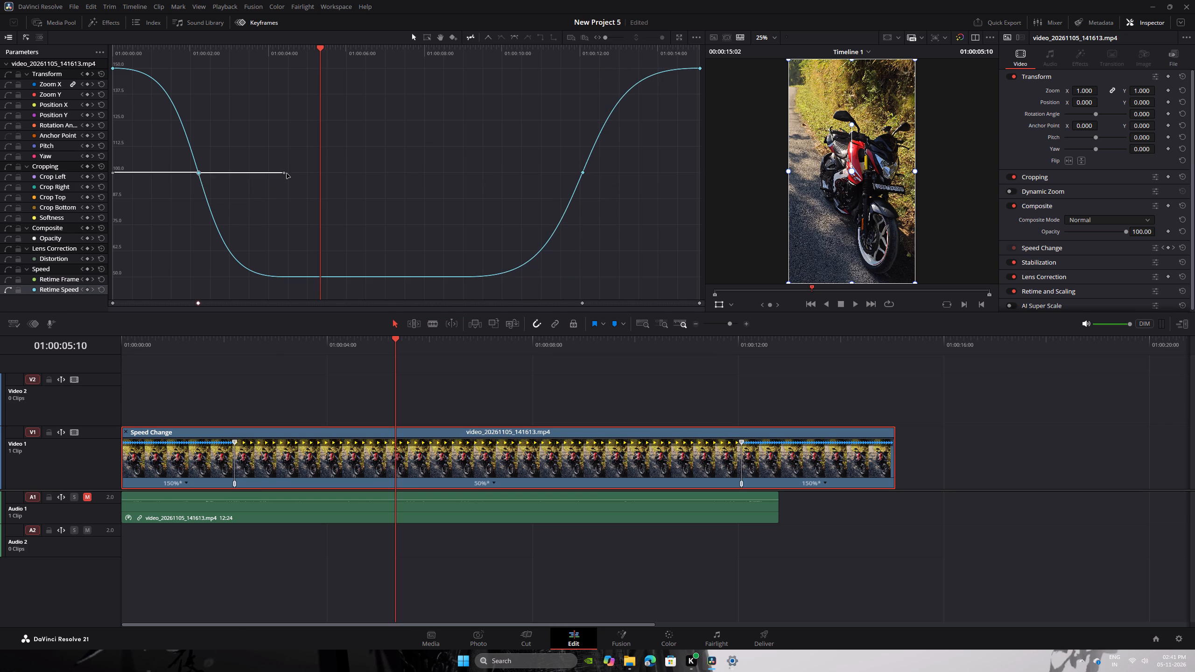
left_click_drag(287, 173, 373, 179)
left_click_drag(287, 171, 305, 176)
left_click(580, 175)
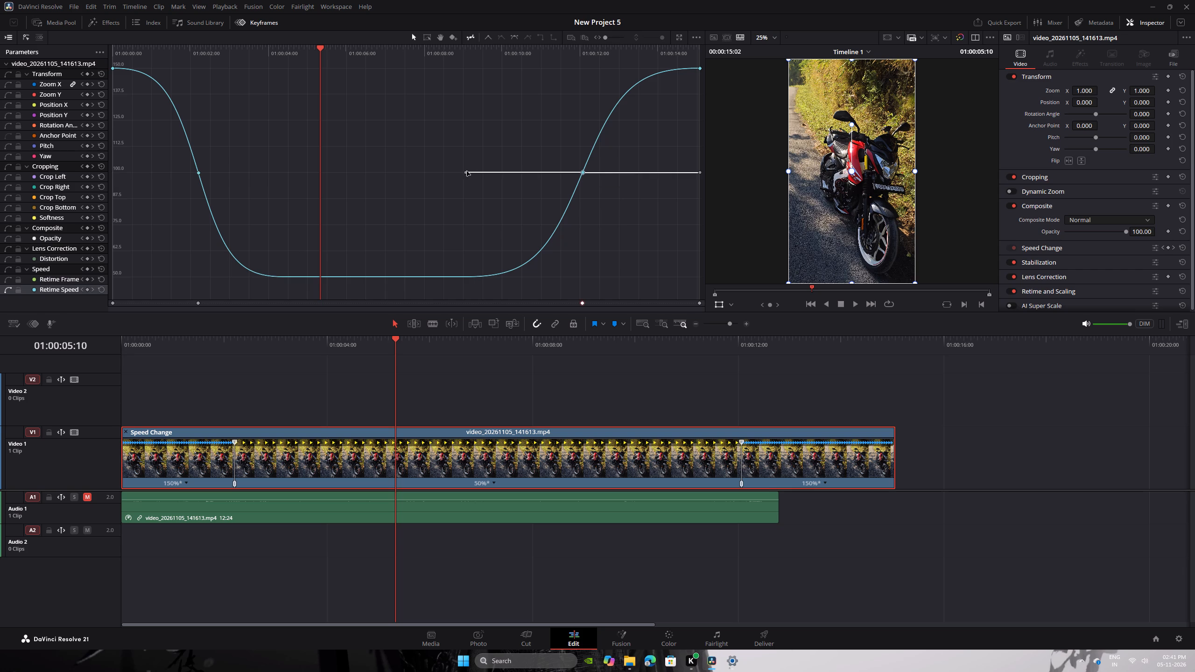
left_click_drag(465, 175, 490, 182)
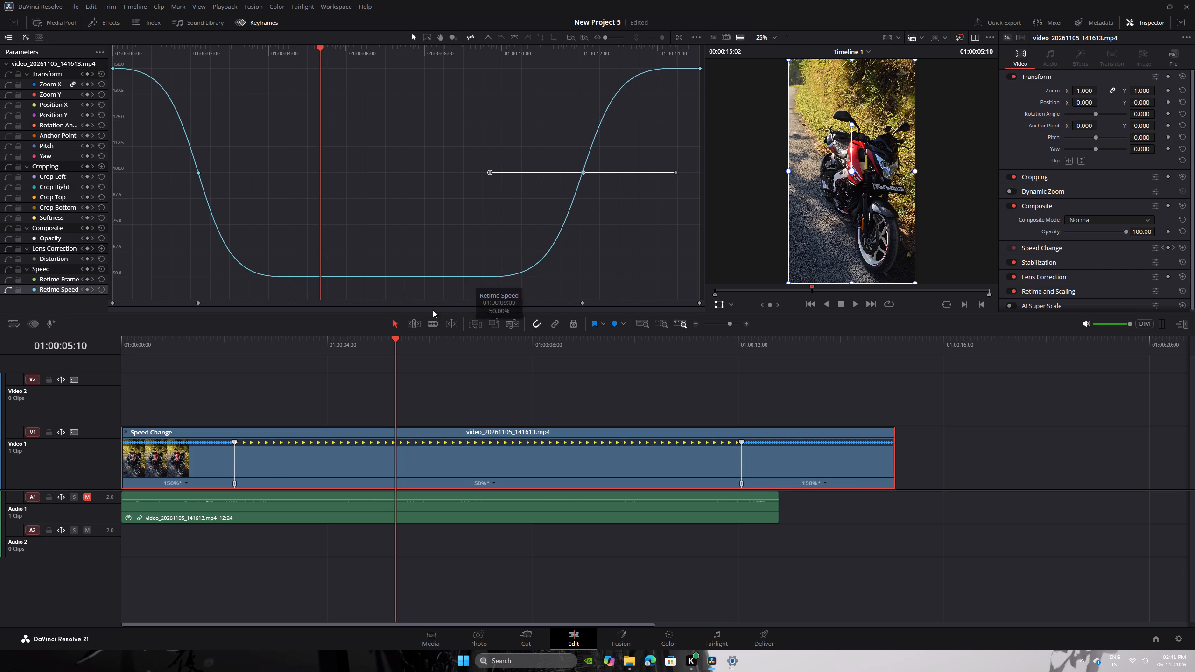
Play the eased clip from the start to about 01:00:10:08 to check the speed ramp.
left_click_drag(390, 344, 13, 326)
key("space")
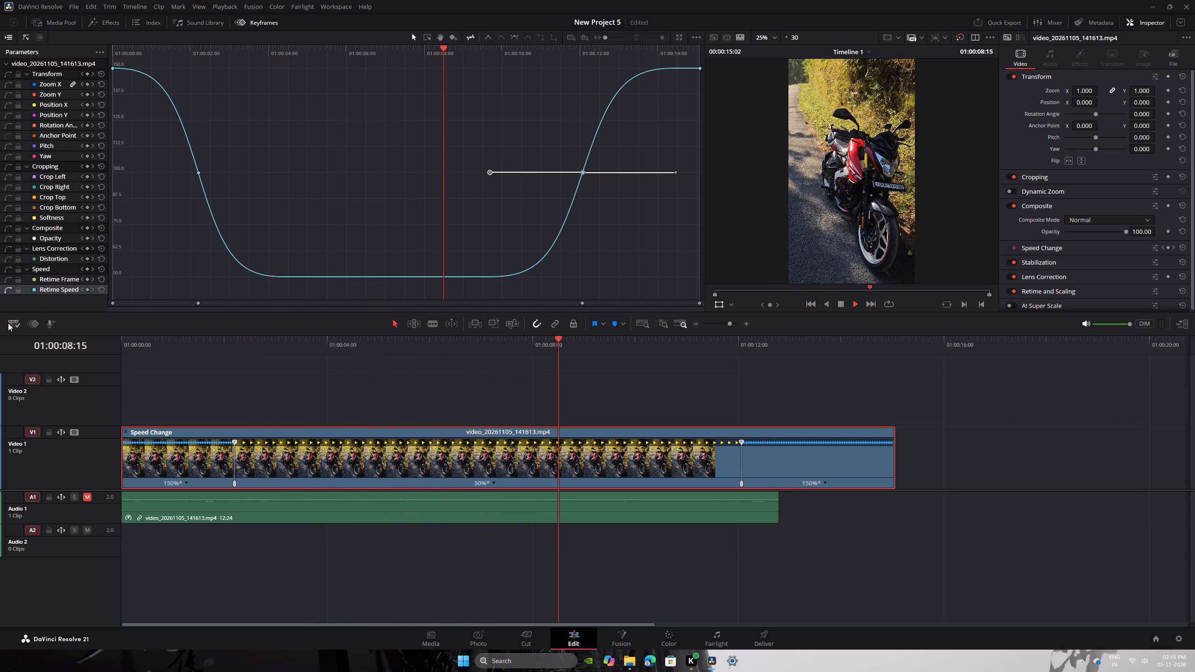
key("space")
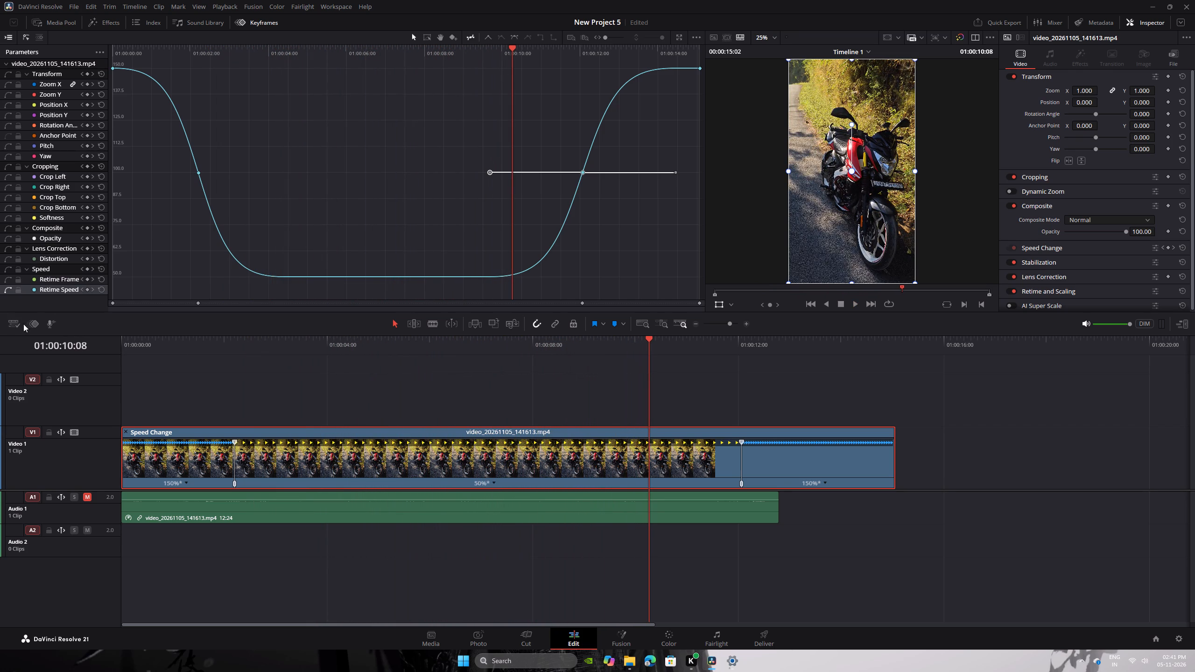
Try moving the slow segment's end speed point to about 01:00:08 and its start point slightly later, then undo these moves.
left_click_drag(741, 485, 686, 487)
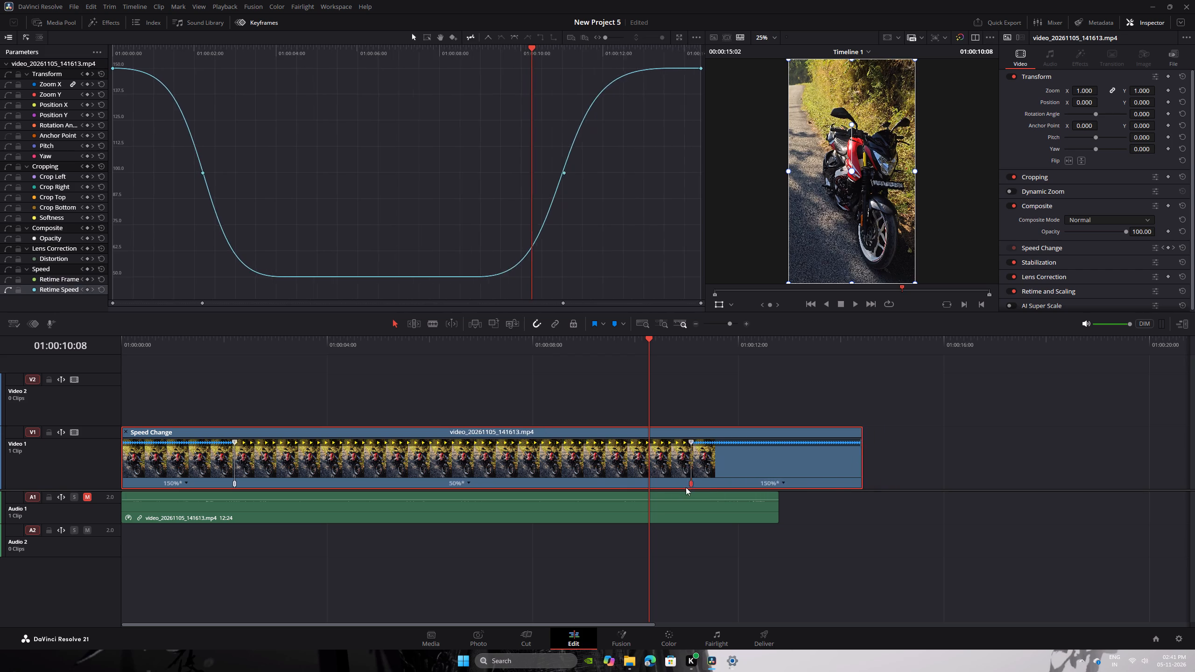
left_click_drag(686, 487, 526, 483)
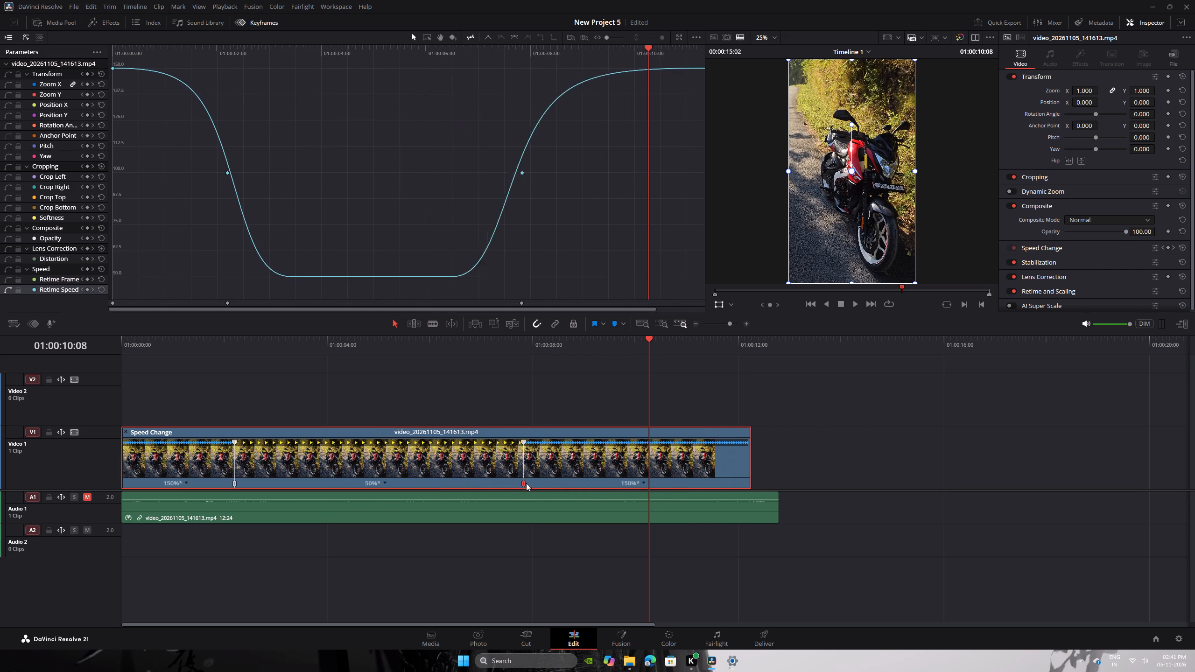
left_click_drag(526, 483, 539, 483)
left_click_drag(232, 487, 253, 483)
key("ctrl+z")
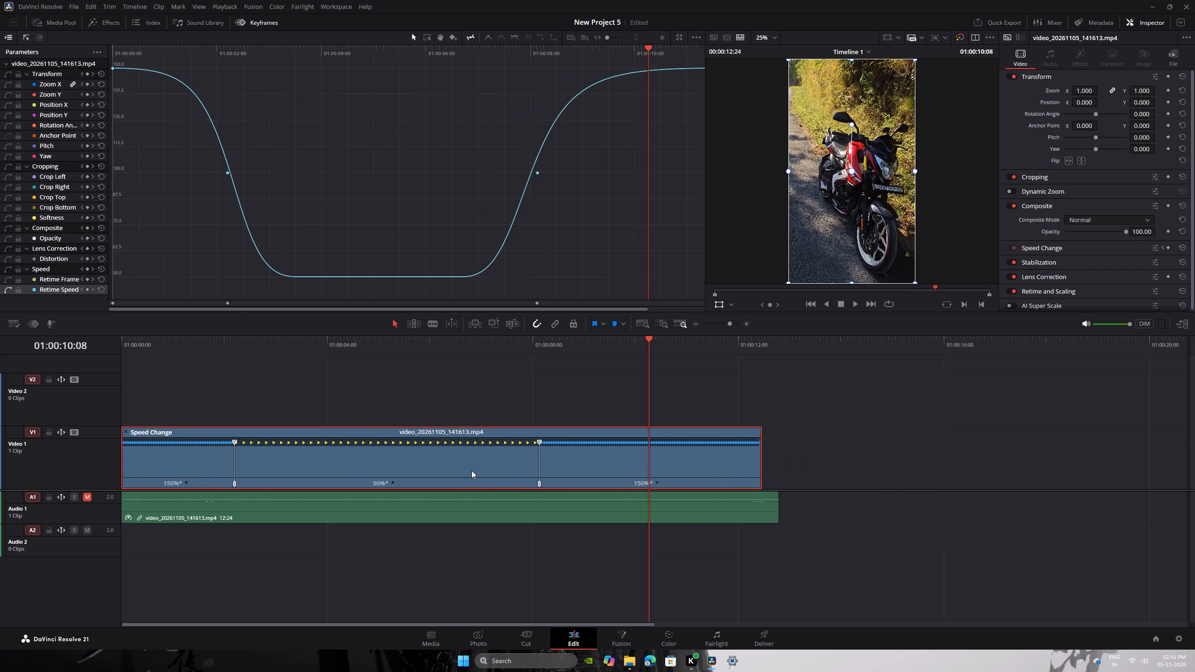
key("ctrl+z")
Shorten the 50% segment by moving its start speed point to about 01:00:03:09 and its end speed point to about 01:00:08:27.
left_click_drag(235, 485, 266, 486)
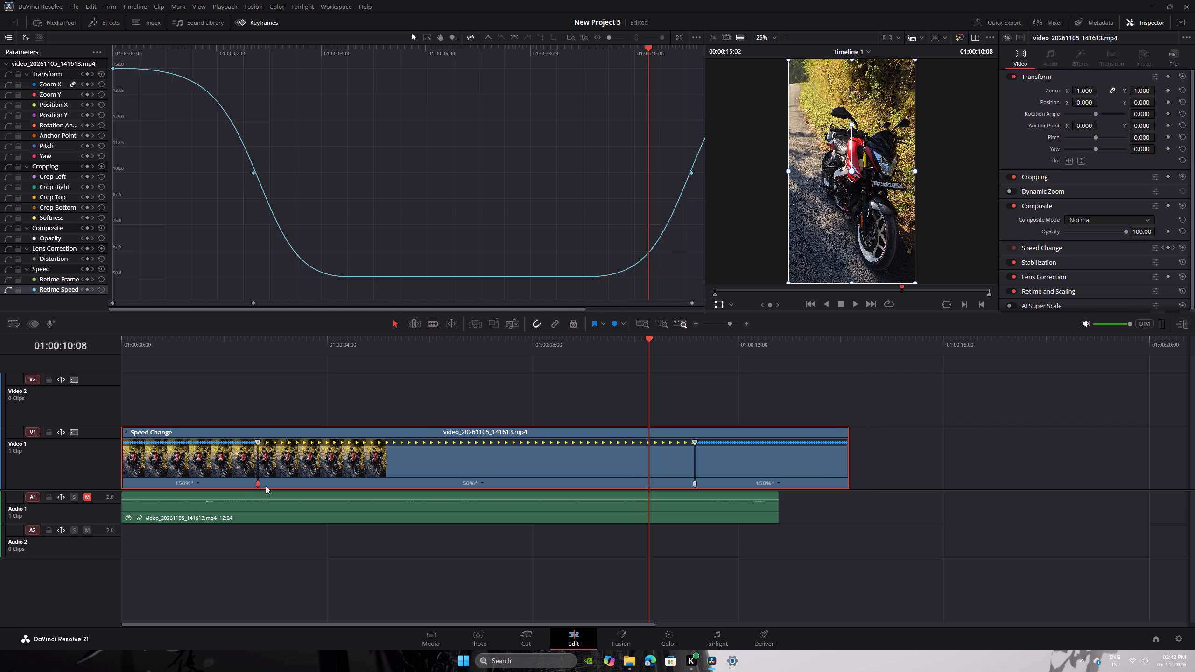
left_click_drag(266, 486, 292, 486)
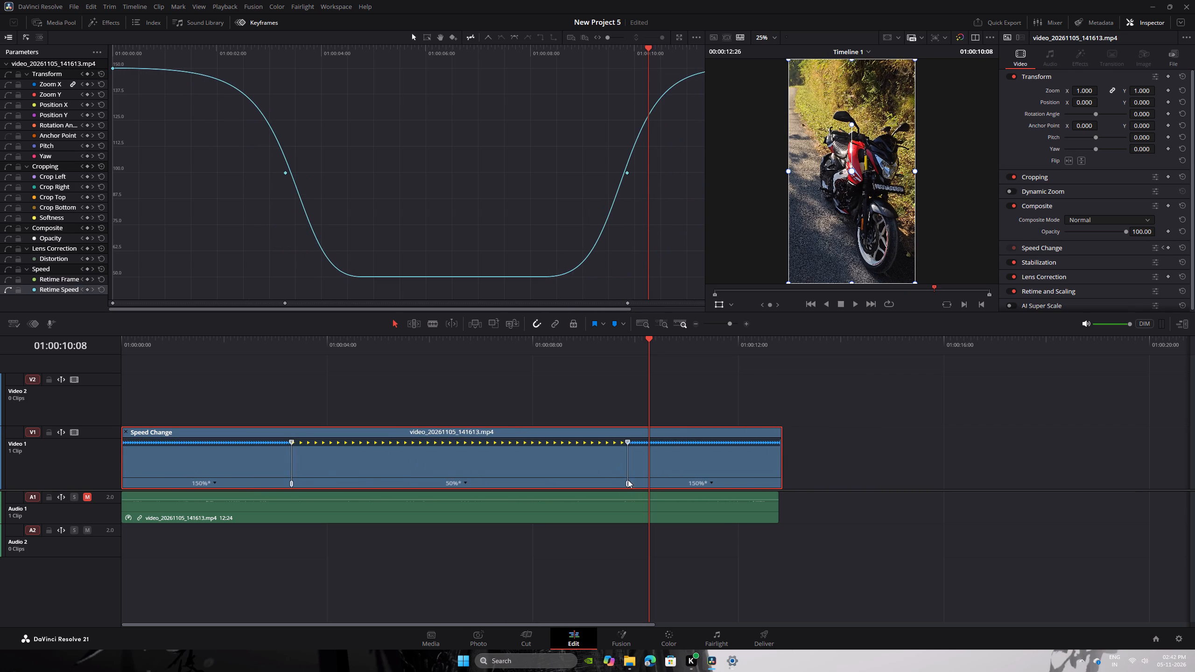
left_click_drag(625, 485, 577, 491)
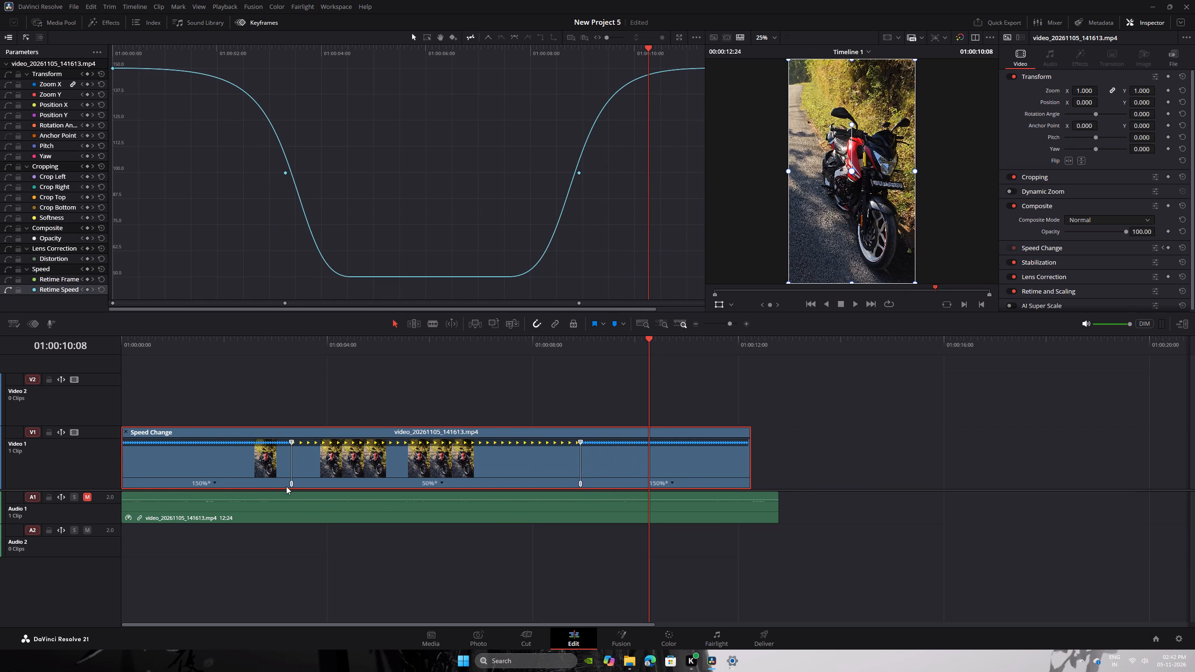
left_click(292, 483)
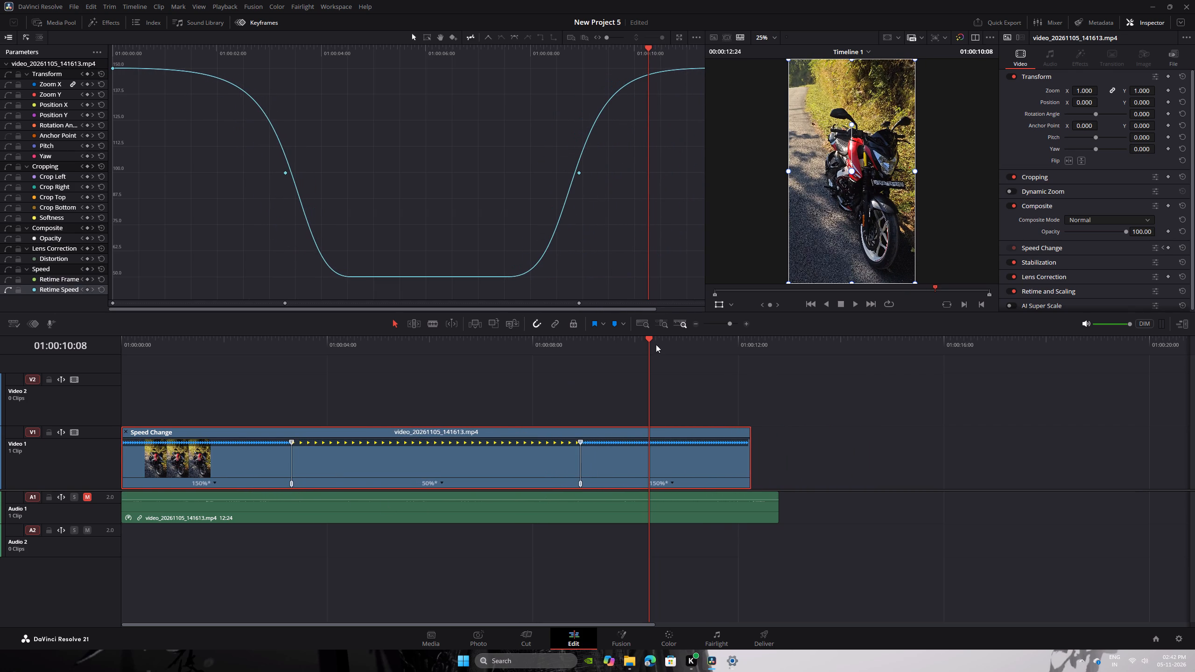
Play the clip from the start to about 01:00:07:13 to review the shortened slow segment.
left_click_drag(655, 346, 86, 397)
key("space")
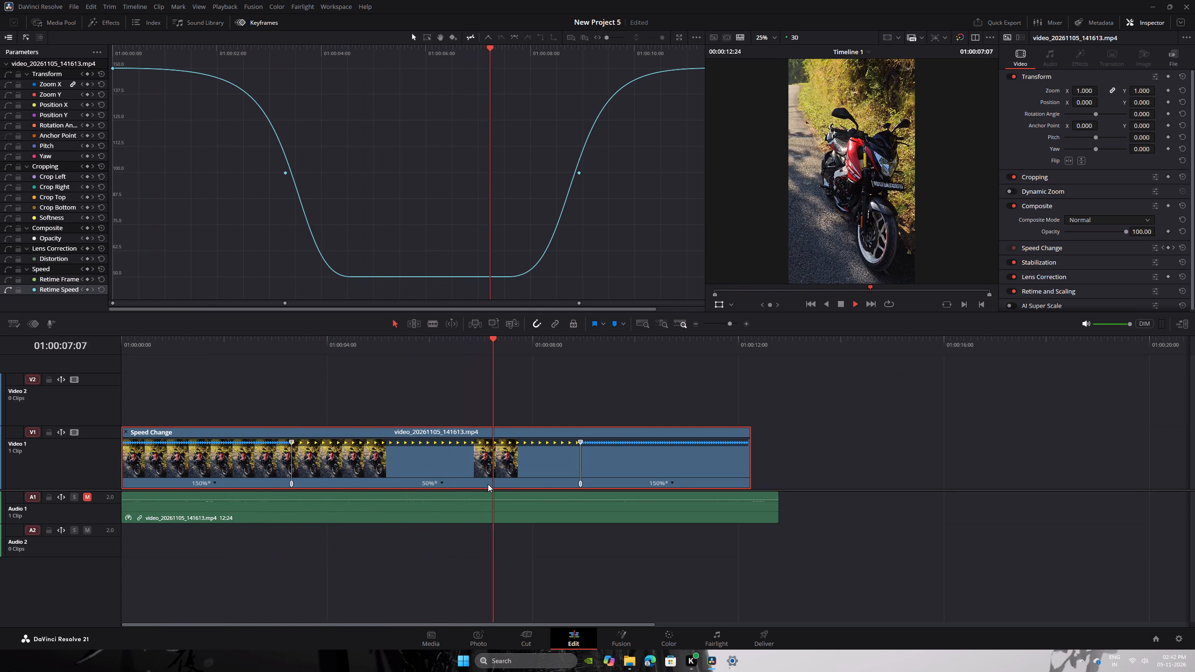
key("space")
Narrow the 50% segment further by adjusting its speed points to start at about 01:00:03:24 and end at about 01:00:07:12.
left_click_drag(292, 485, 317, 487)
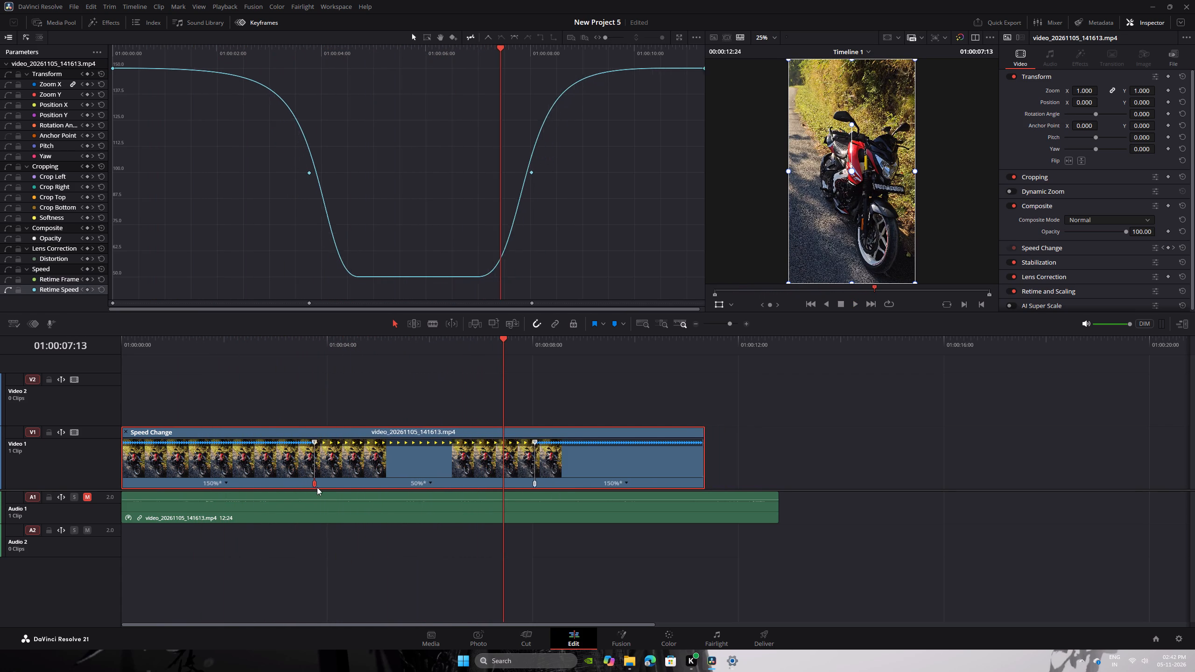
left_click_drag(317, 487, 327, 490)
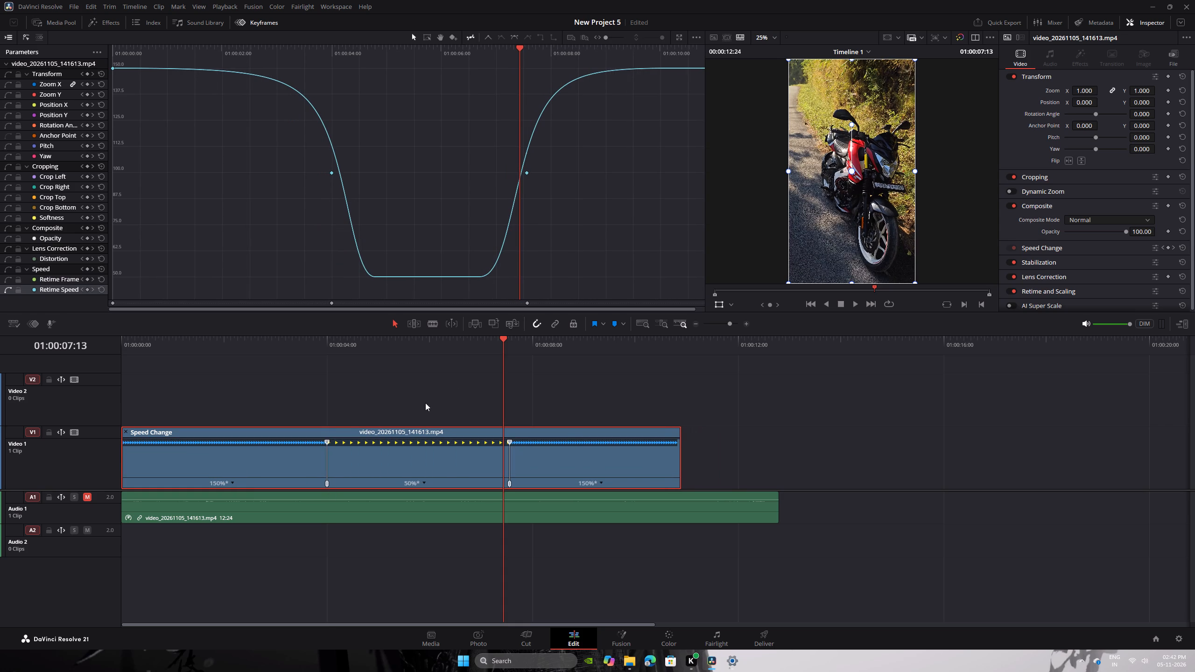
left_click_drag(511, 351, 271, 377)
key("space")
key("space")
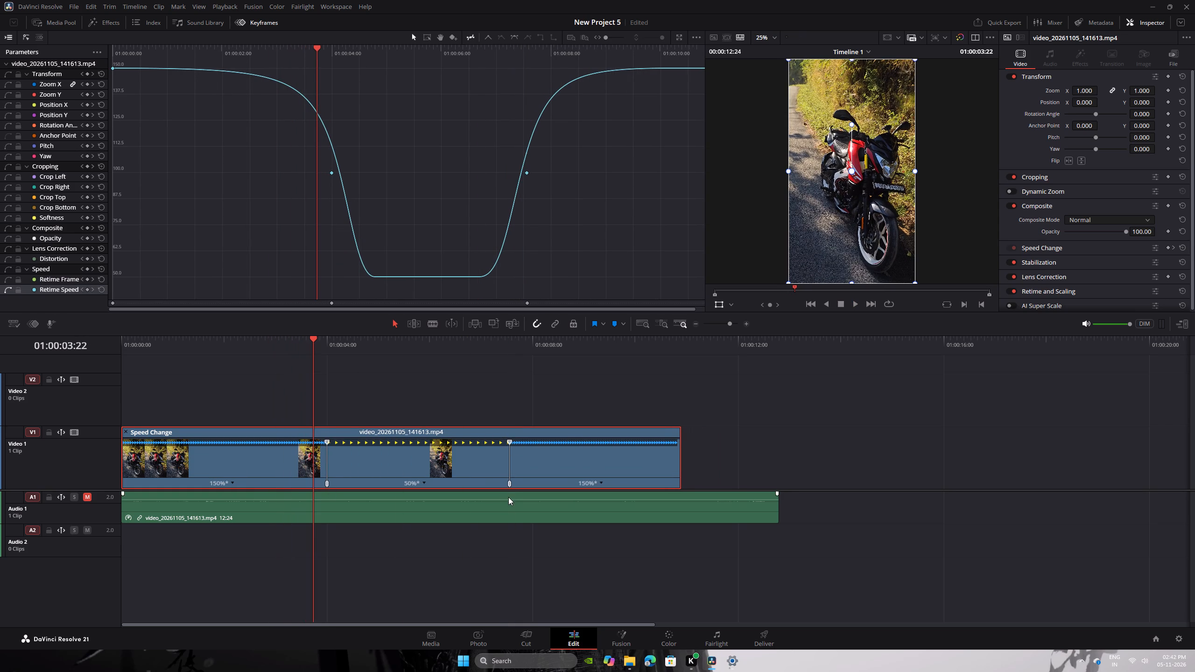
left_click_drag(508, 487, 483, 486)
left_click_drag(325, 485, 324, 485)
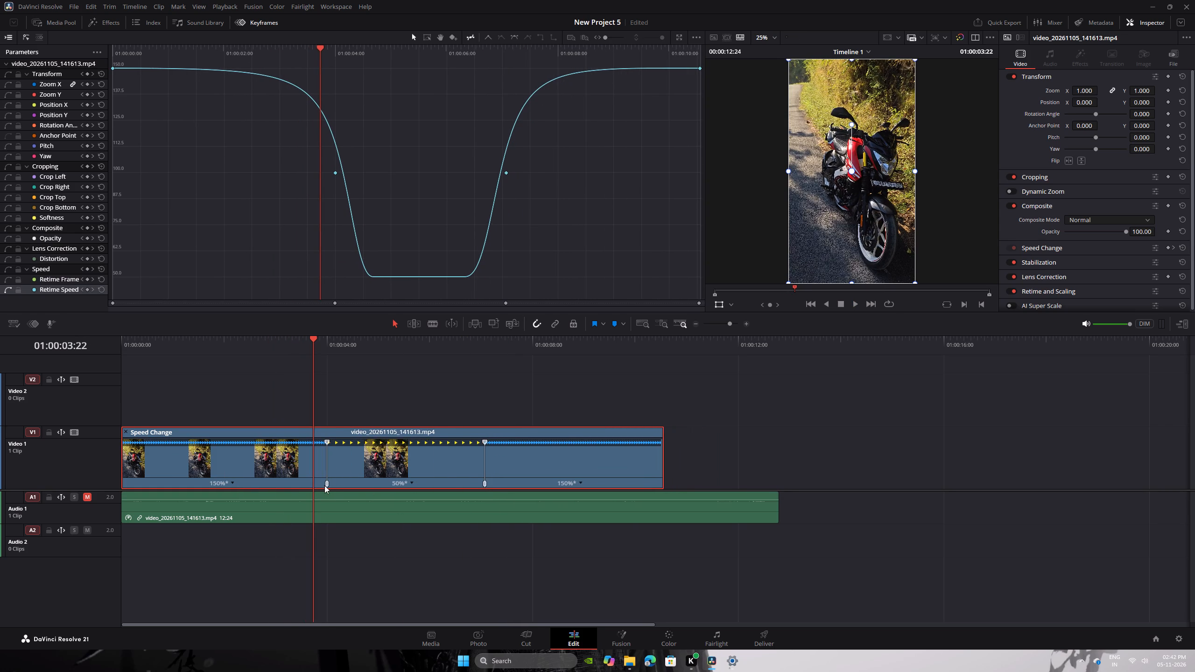
left_click_drag(324, 485, 316, 485)
Play the clip from the start to about 01:00:10:02 to review the adjusted ramp.
left_click_drag(318, 359, 286, 364)
left_click_drag(311, 340, 303, 343)
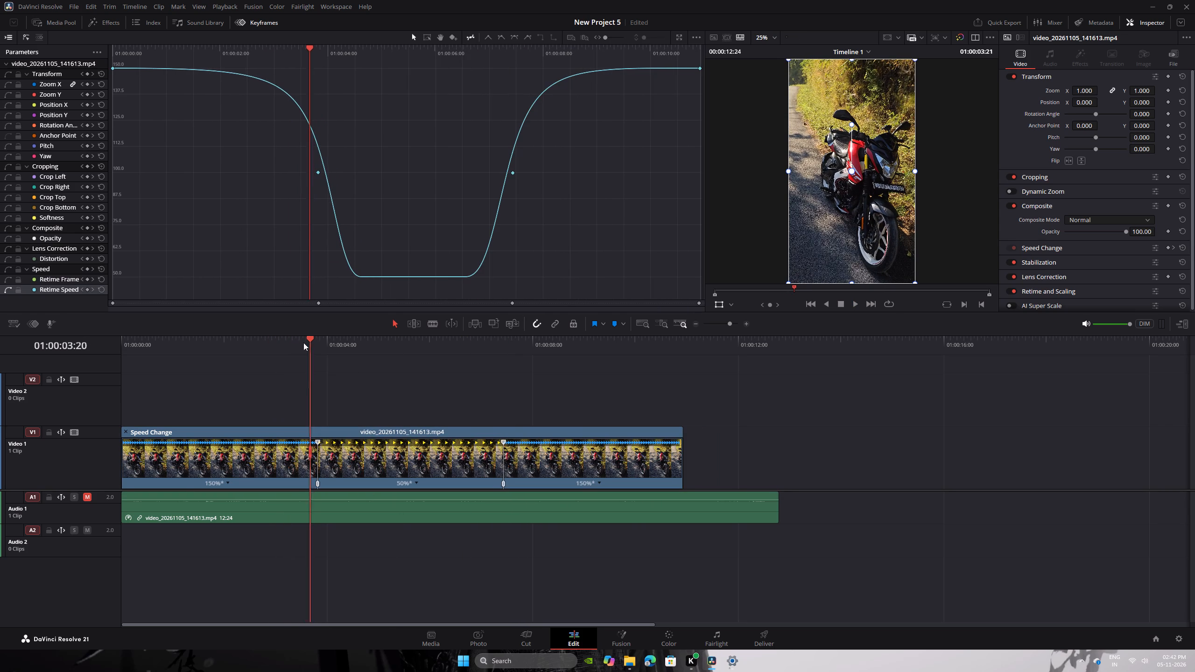
left_click_drag(303, 343, 116, 360)
key("space")
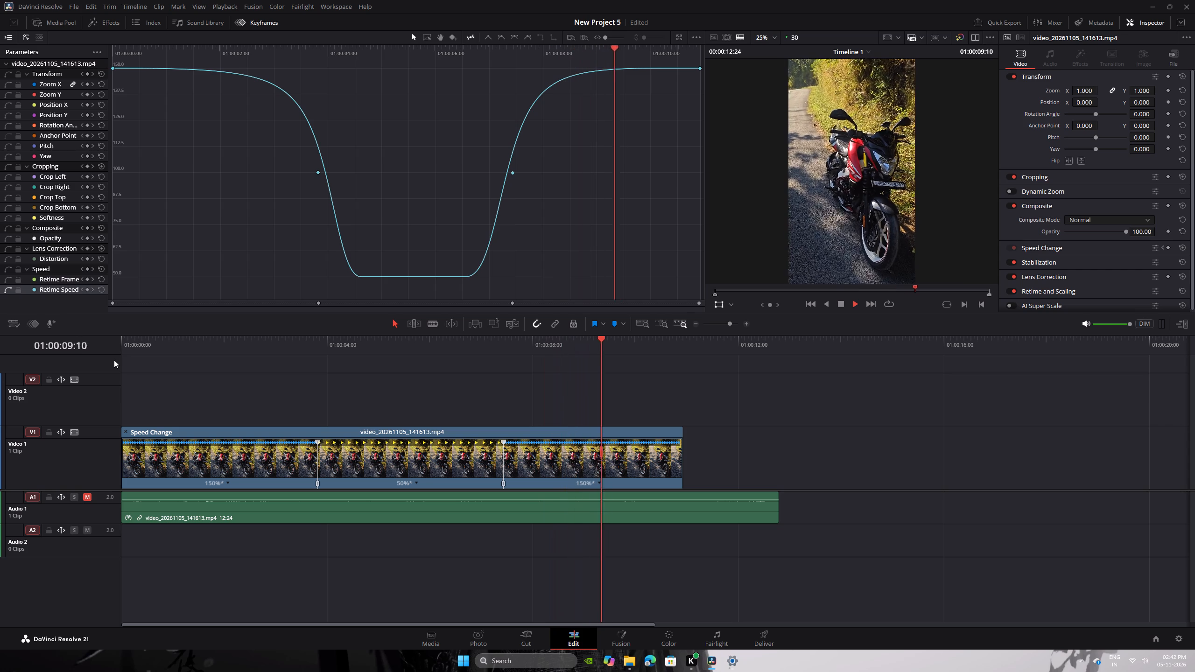
key("space")
Lengthen the second Retime Speed keyframe's ease handle into the slow segment, and try a sharp and a gradual ease on the first.
left_click(259, 224)
left_click_drag(228, 197, 377, 191)
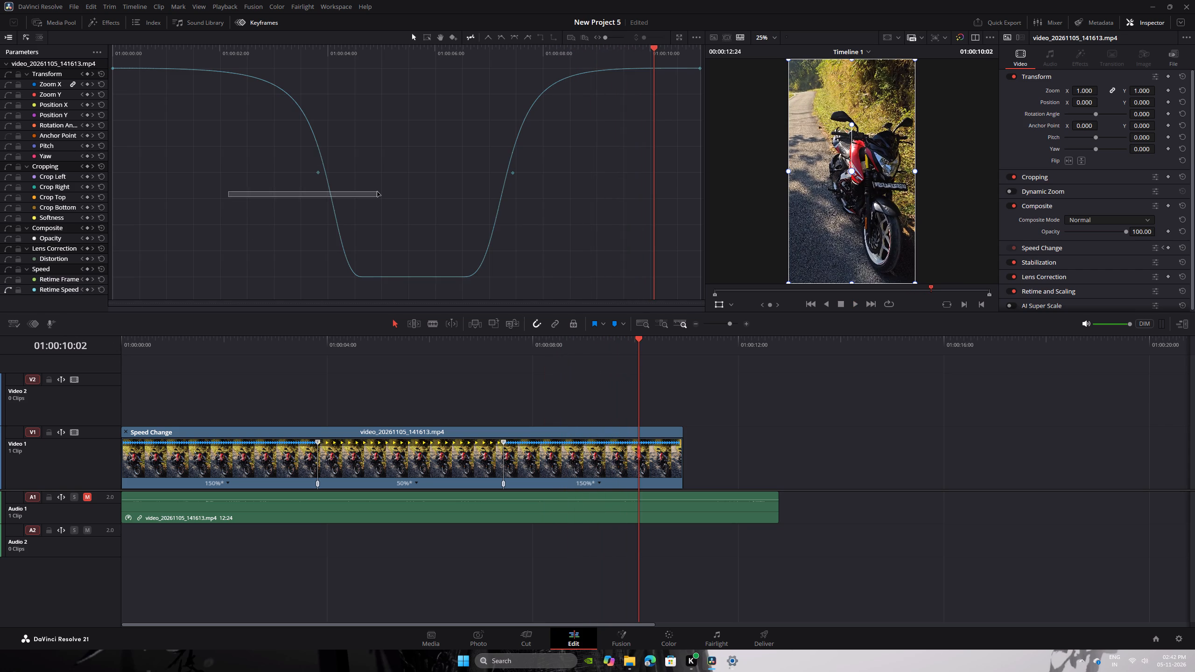
left_click_drag(377, 191, 585, 204)
left_click_drag(564, 166, 557, 165)
left_click(512, 176)
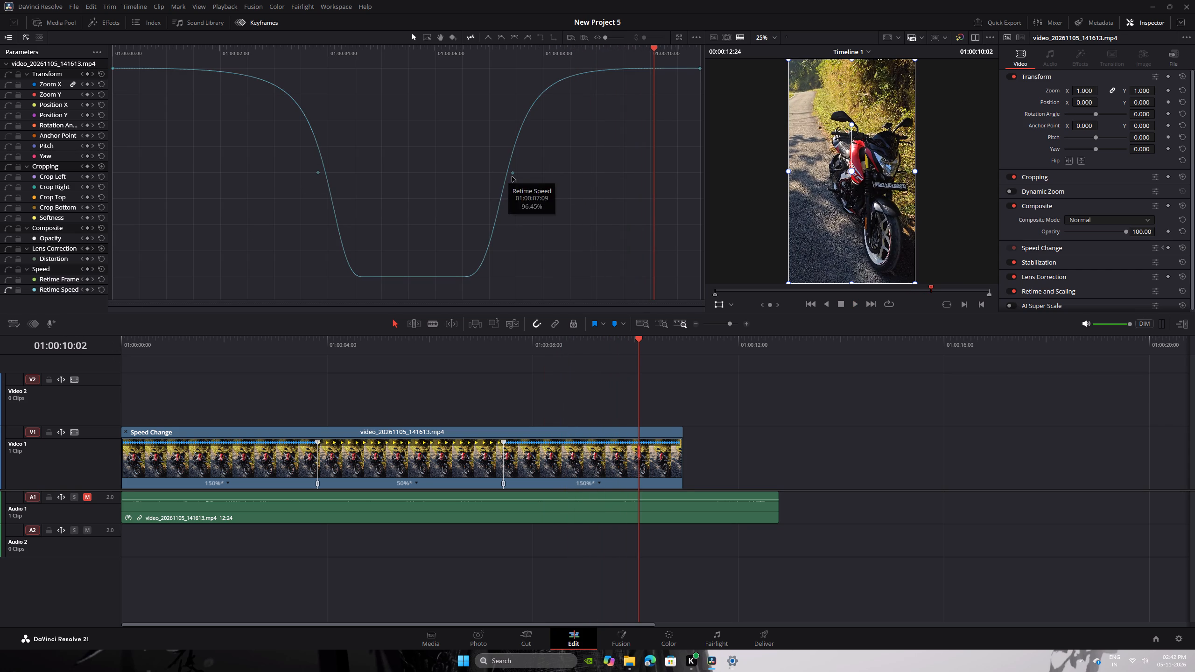
left_click_drag(464, 174, 422, 176)
left_click(321, 175)
left_click_drag(362, 174, 317, 174)
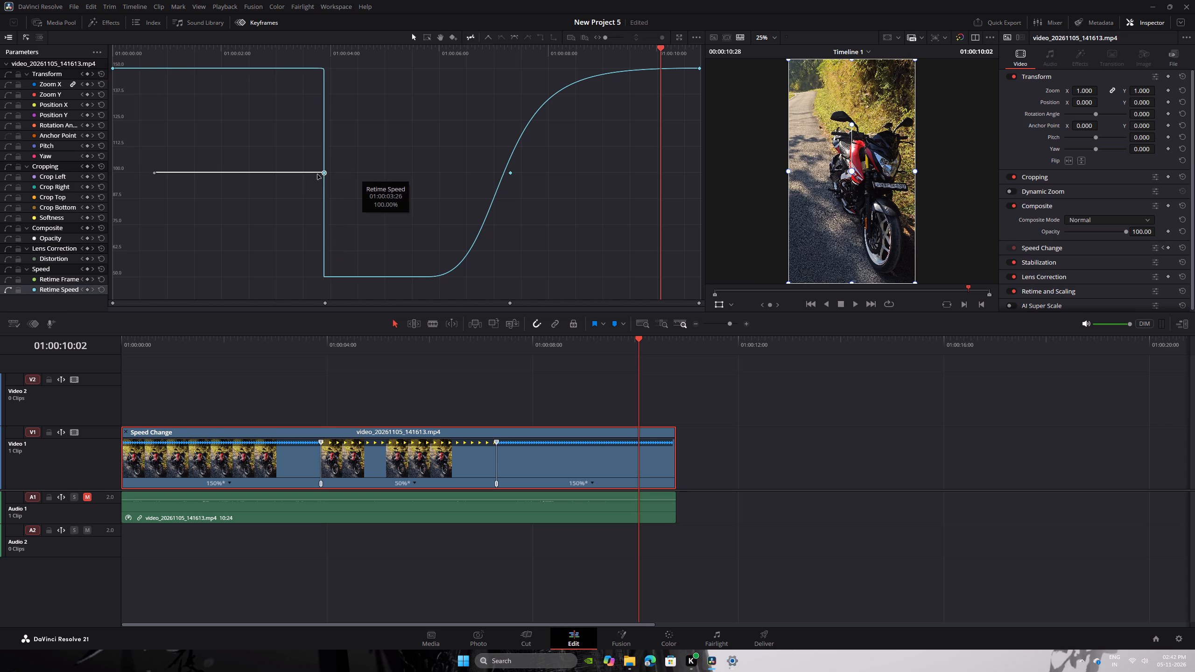
left_click_drag(317, 174, 421, 181)
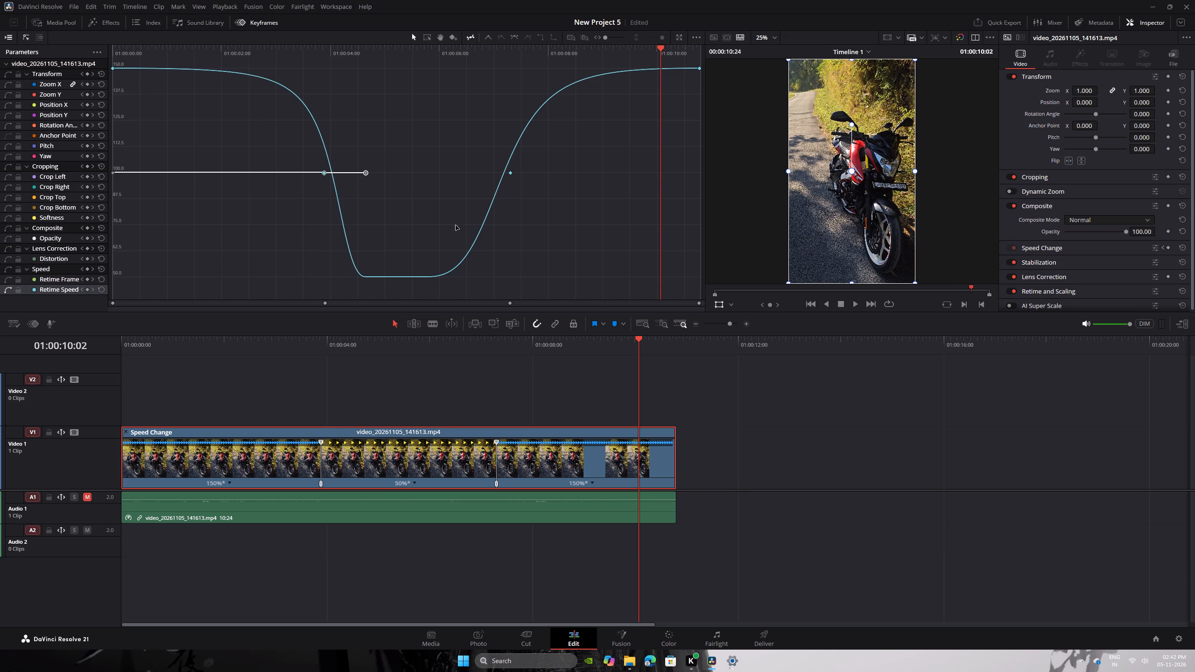
Collapse the slow-segment ease handles of both Retime Speed keyframes onto their keyframes for abrupt speed transitions.
left_click(508, 175)
left_click_drag(429, 176, 440, 175)
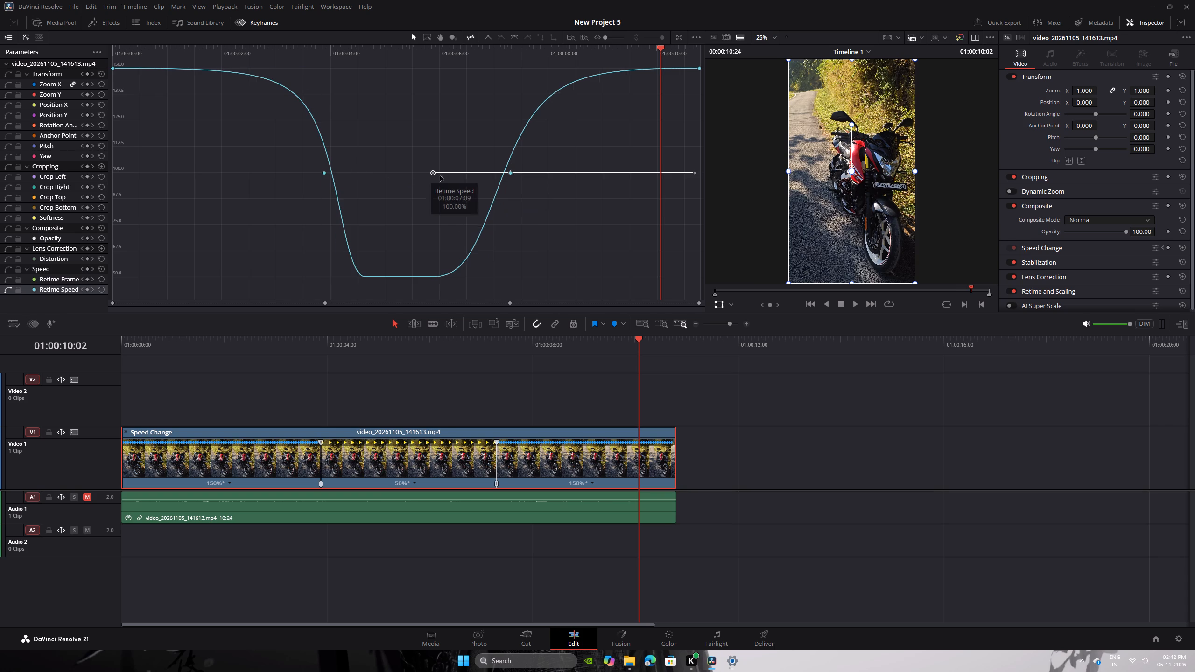
left_click_drag(440, 175, 567, 191)
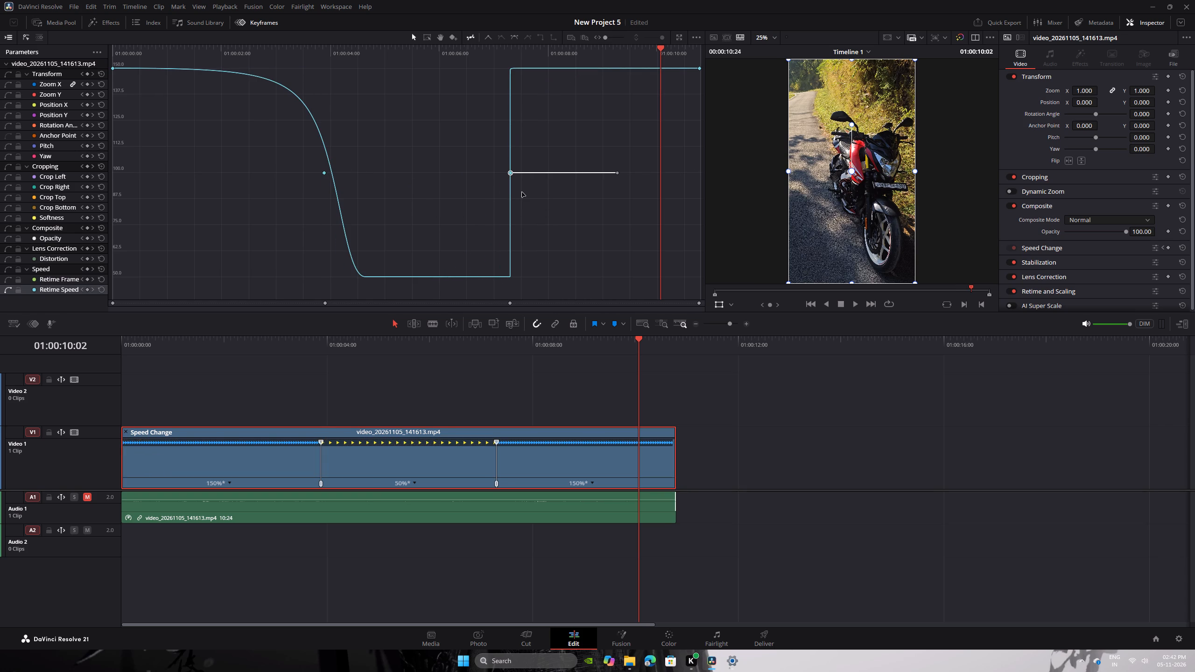
left_click(327, 175)
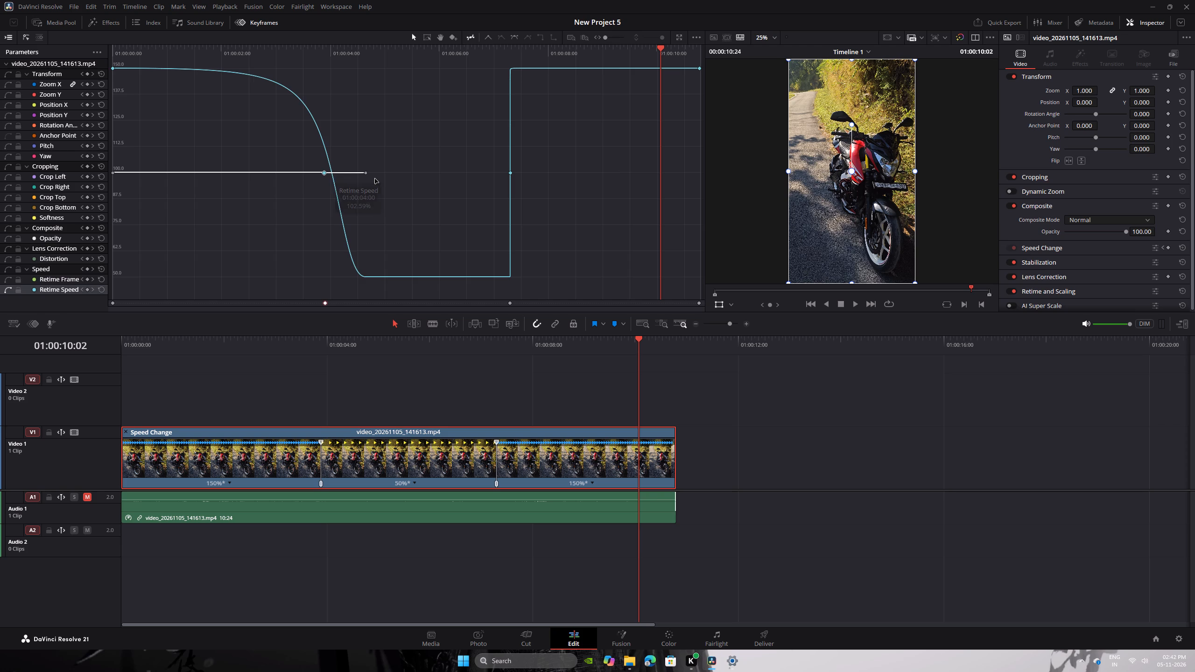
left_click_drag(368, 175, 226, 175)
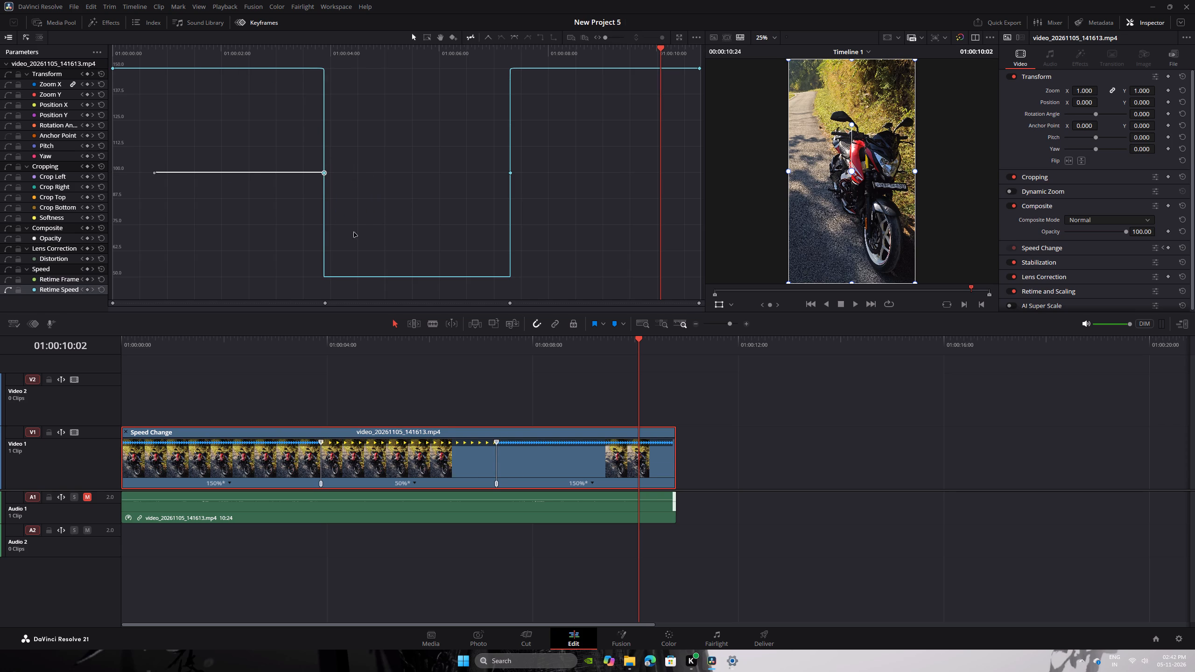
Lengthen the first Retime Speed keyframe's slow-segment ease handle so the speed drops gradually from 150% into the 50% segment.
left_click_drag(326, 175, 355, 175)
left_click(357, 276)
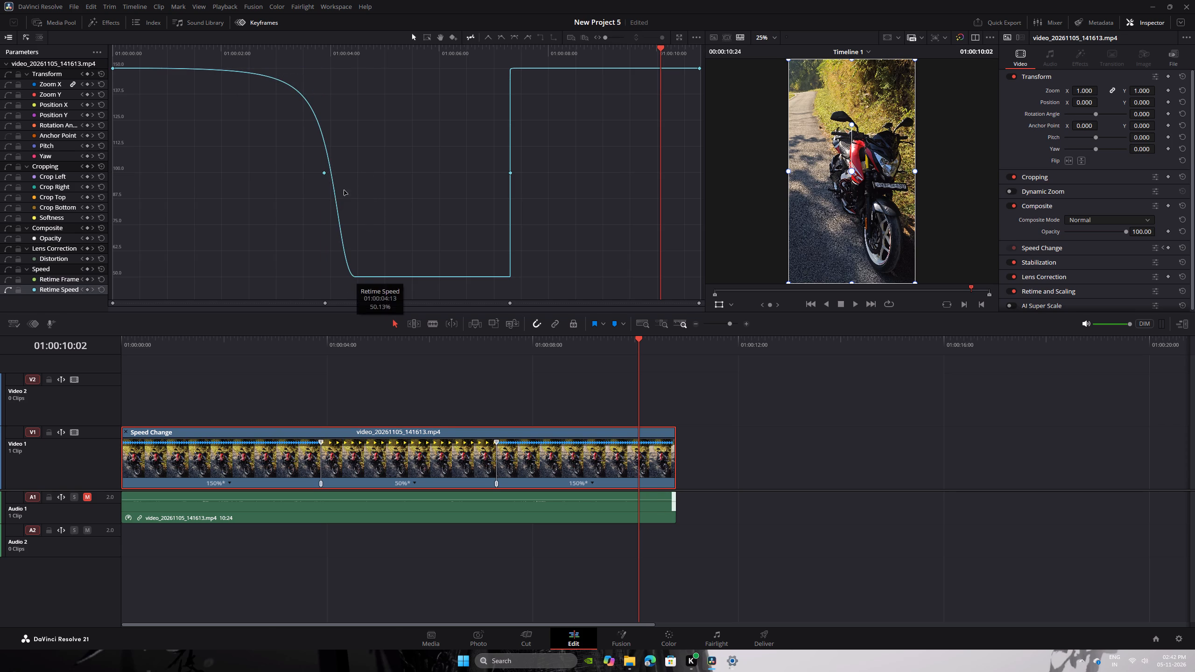
left_click(320, 175)
left_click_drag(356, 174, 369, 175)
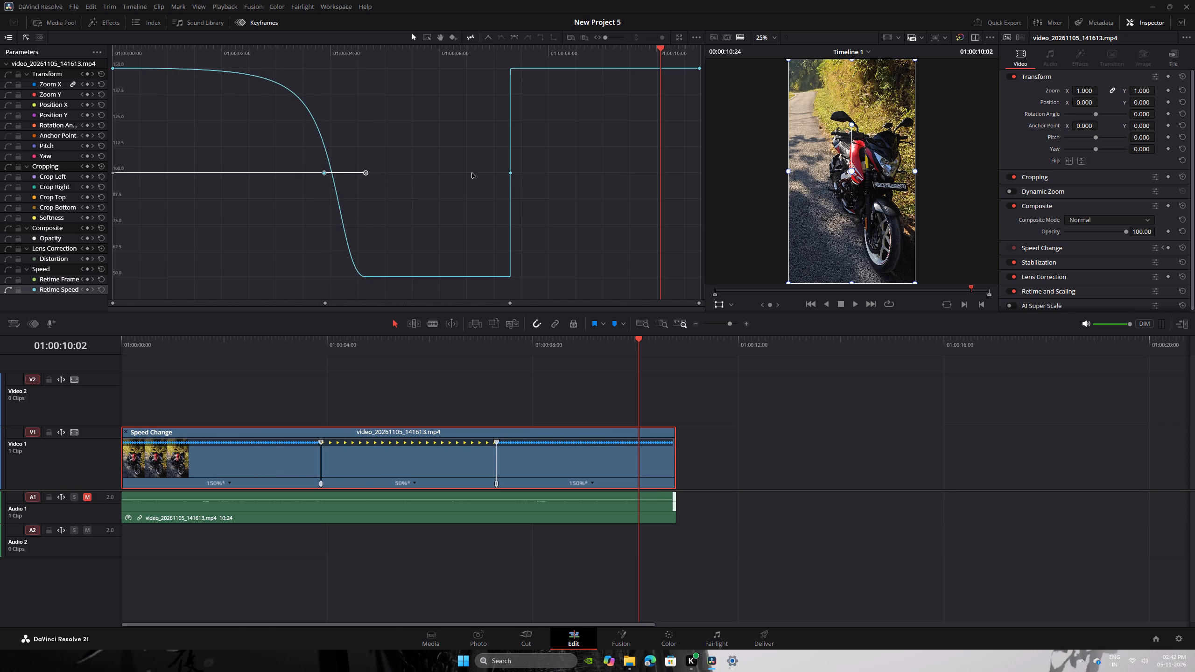
Lengthen the second Retime Speed keyframe's ease handle well into the slow segment so the speed rises gradually from 50% to 150%.
left_click(511, 175)
left_click_drag(502, 173, 482, 174)
left_click(512, 174)
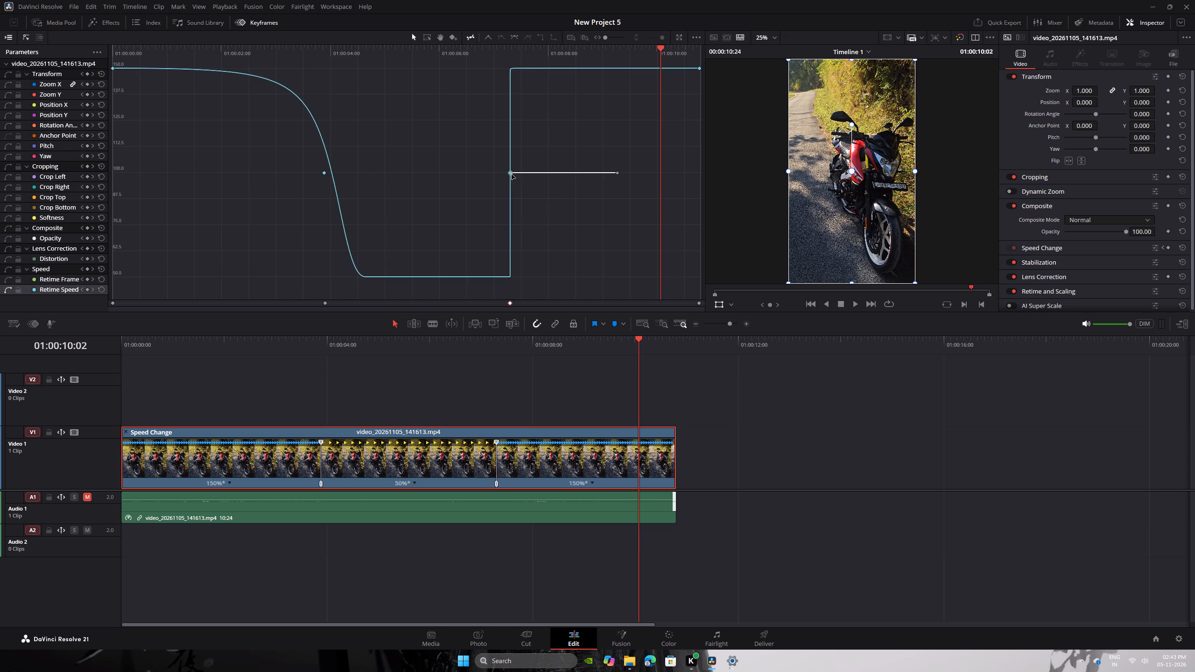
left_click_drag(511, 175, 504, 176)
left_click_drag(509, 174, 459, 178)
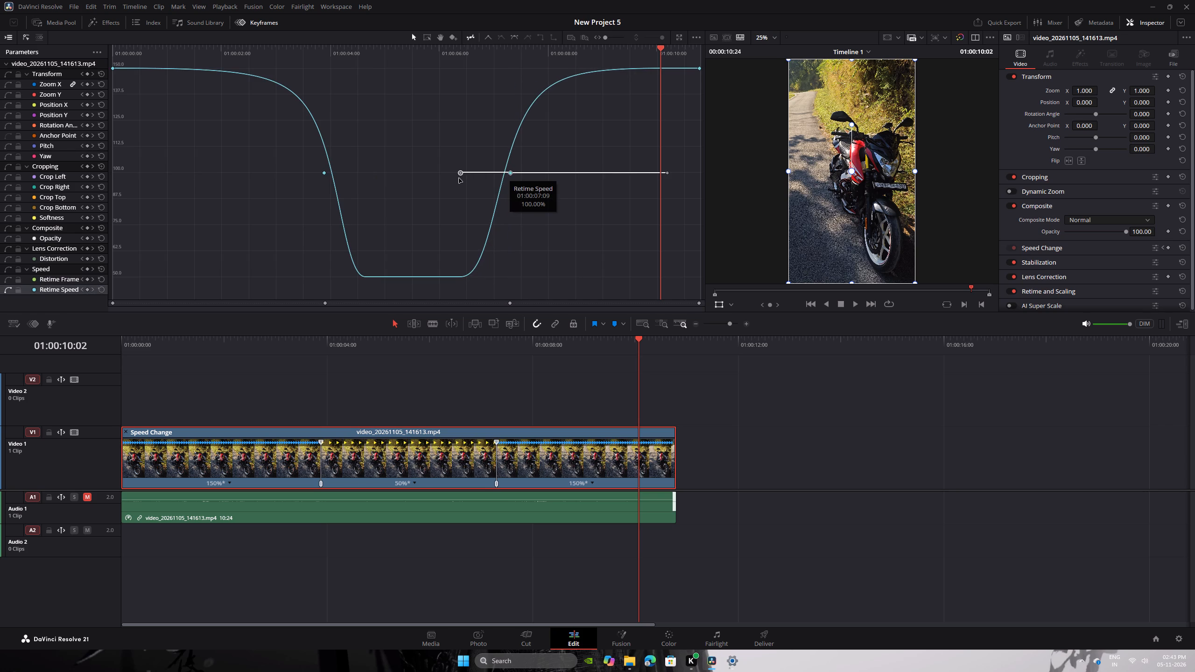
left_click_drag(459, 178, 442, 182)
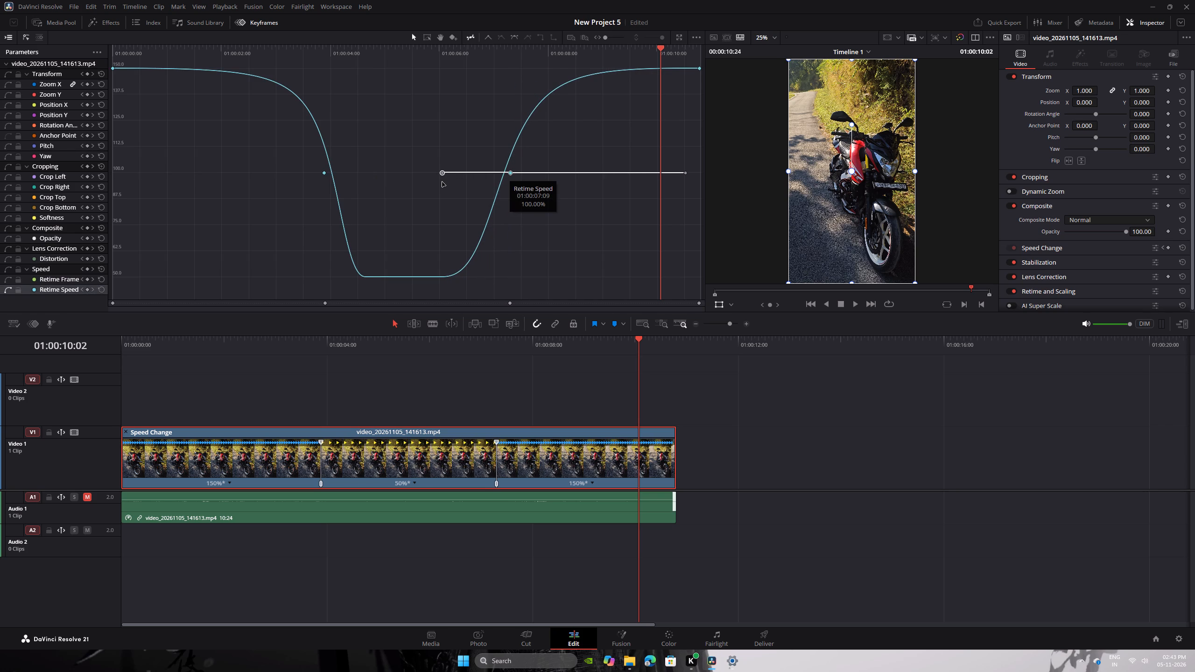
left_click_drag(442, 182, 447, 183)
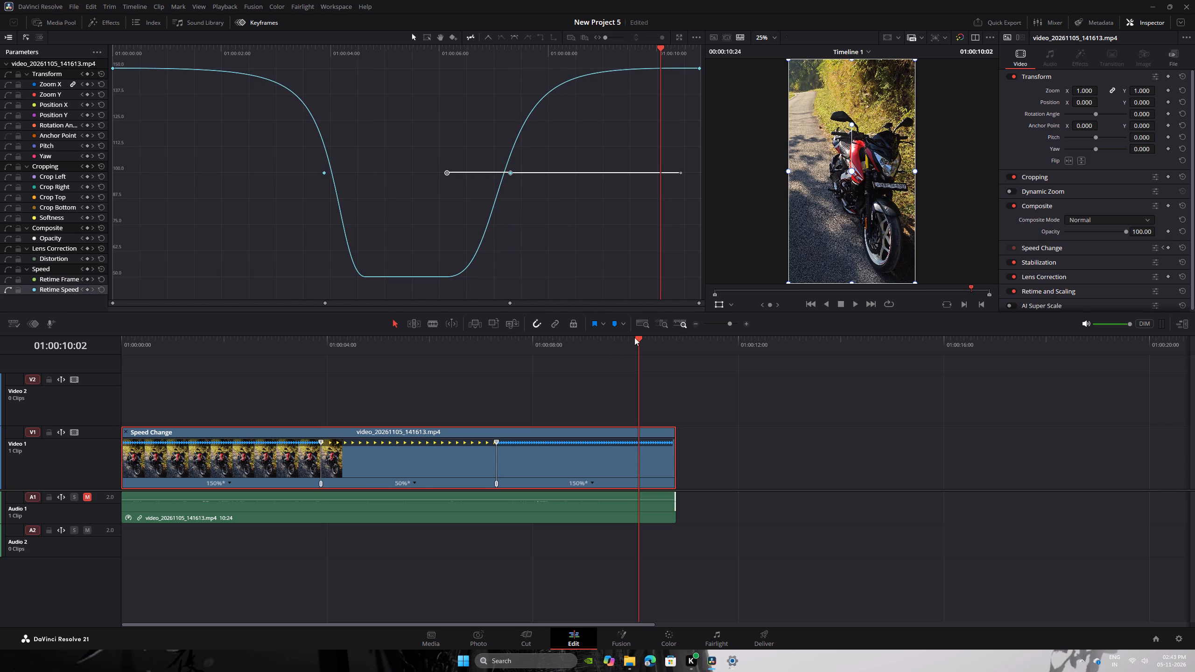
Play the eased ramp from the start of the clip to about 01:00:05:09.
left_click_drag(639, 334, 535, 335)
left_click_drag(647, 340, 174, 313)
key("space")
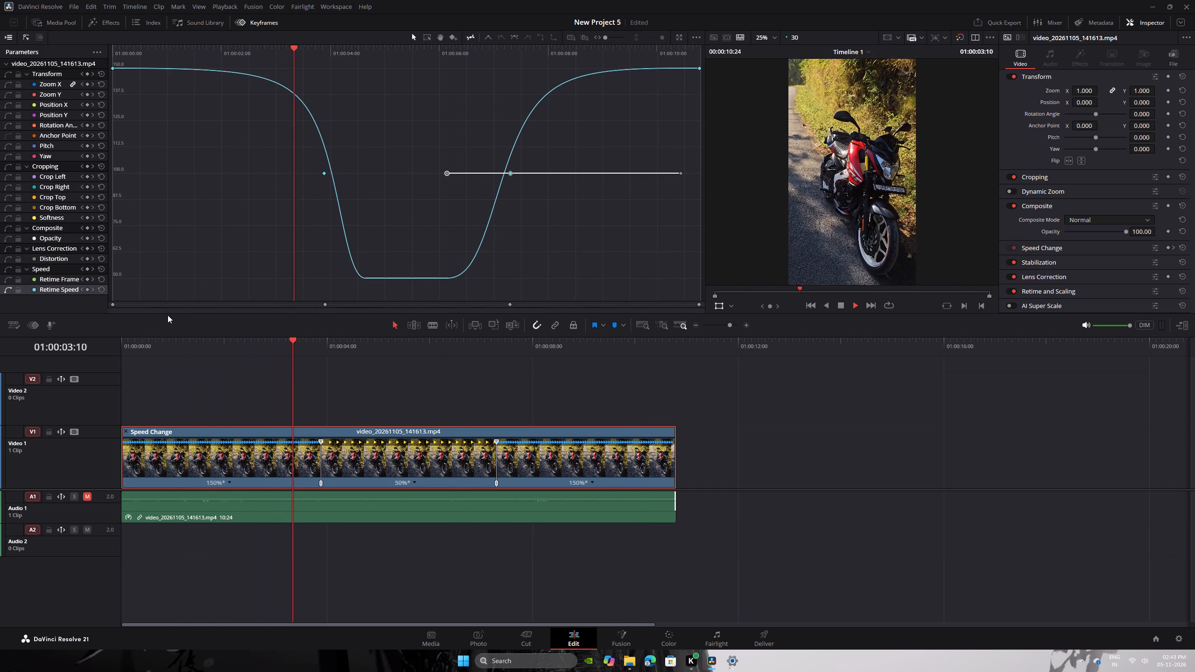
key("space")
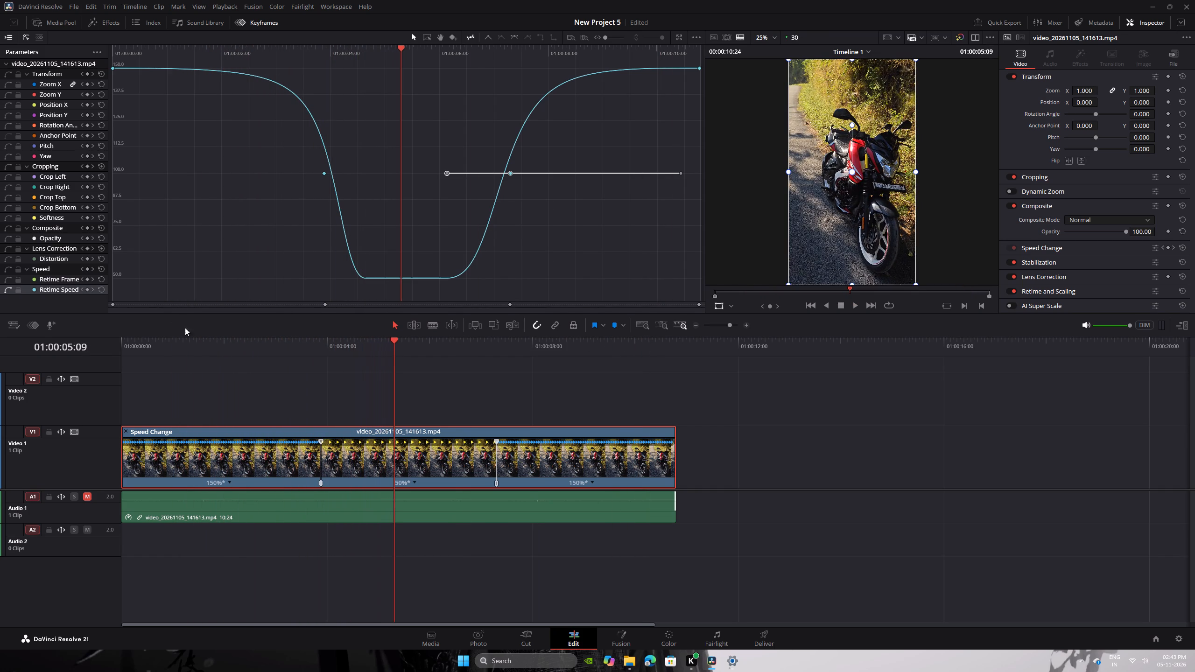
On the Cut page, scrub through the ramped clip and play its opening to about 01:00:03:18, returning the playhead to the start.
left_click(518, 646)
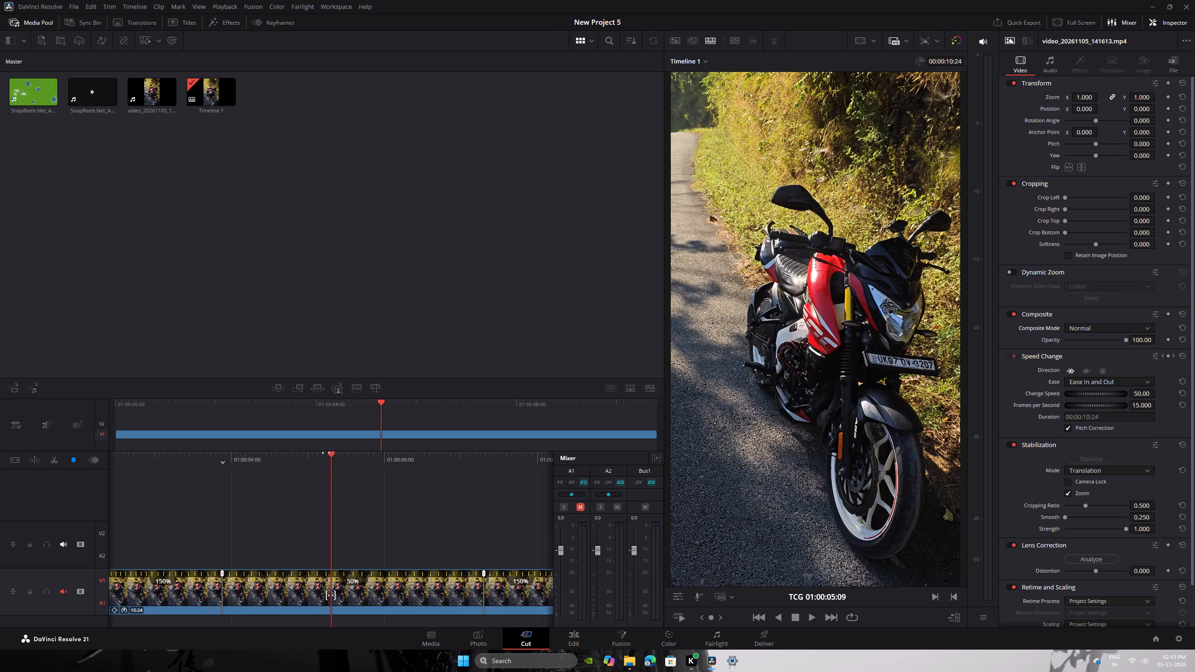
left_click_drag(326, 452, 0, 427)
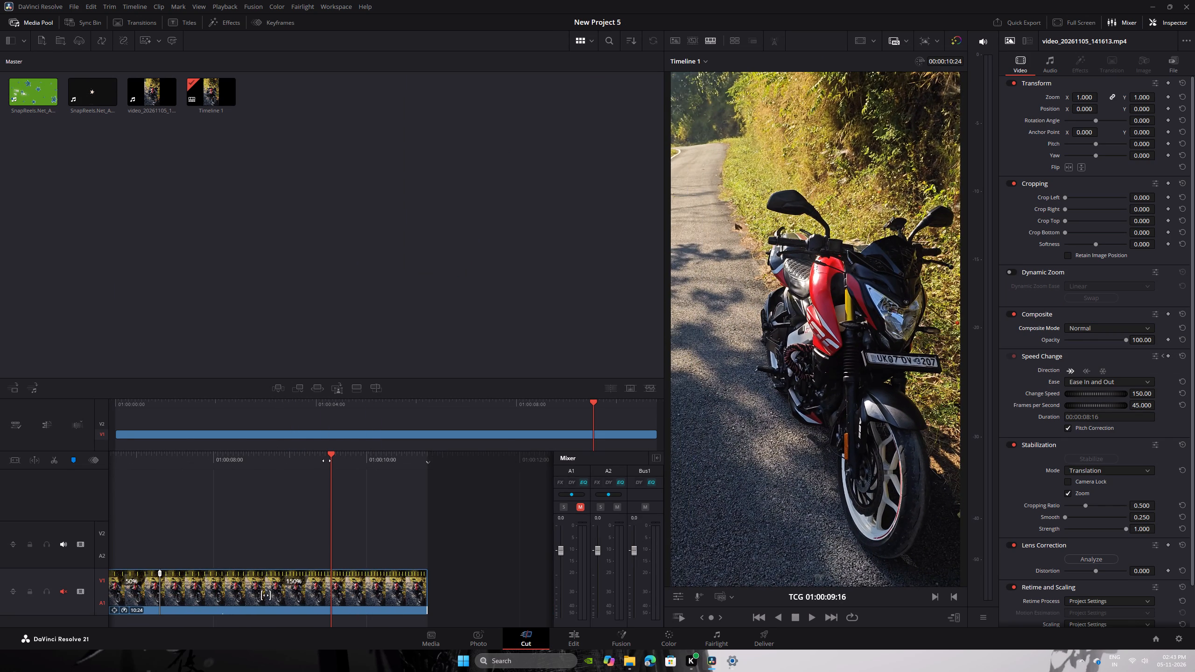
left_click_drag(326, 461, 170, 448)
key("space")
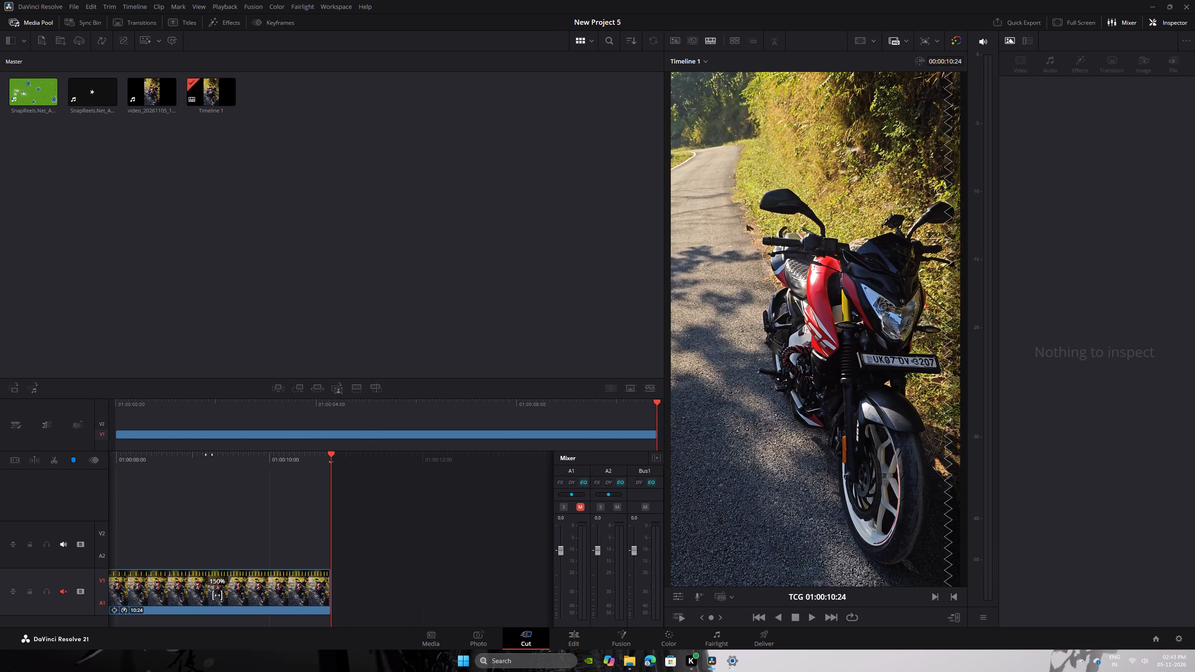
left_click_drag(338, 460, 442, 464)
key("space")
key("space")
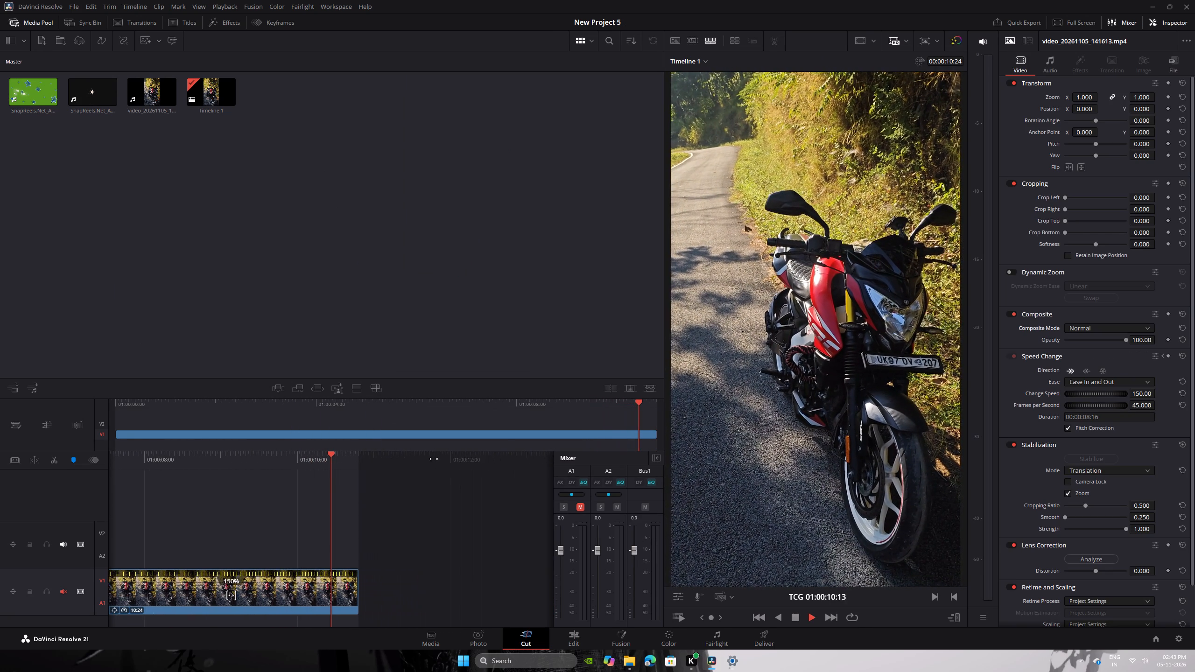
key("space")
left_click_drag(337, 455, 403, 464)
key("space")
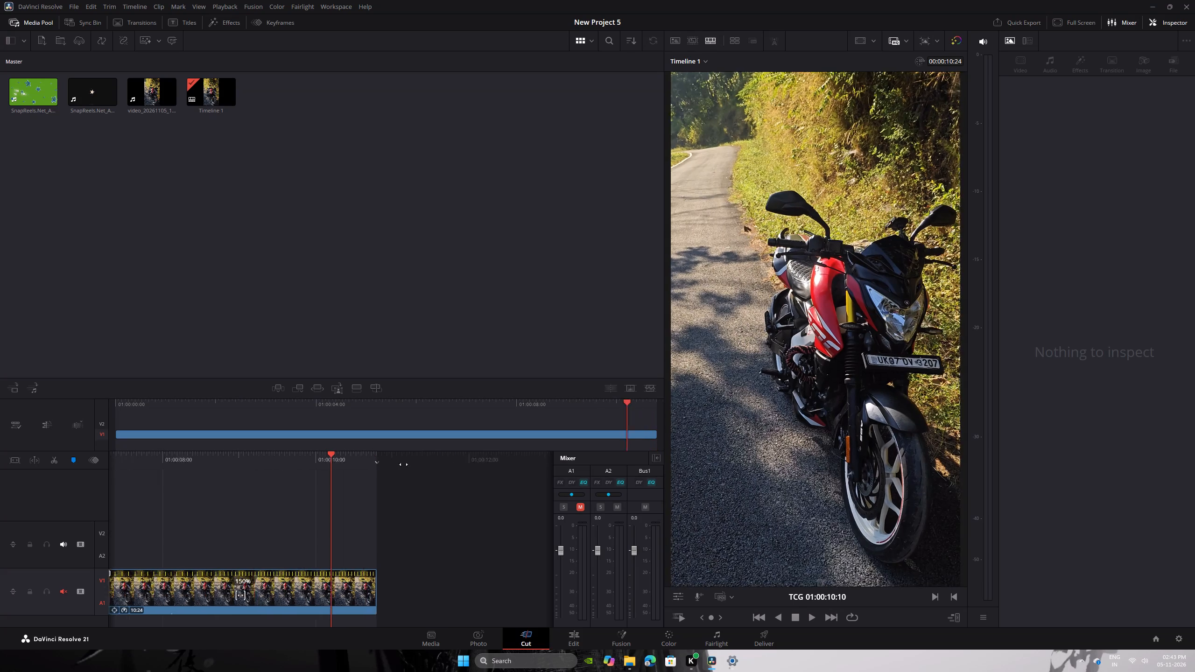
left_click_drag(403, 464, 1194, 511)
key("space")
key("space")
key("space")
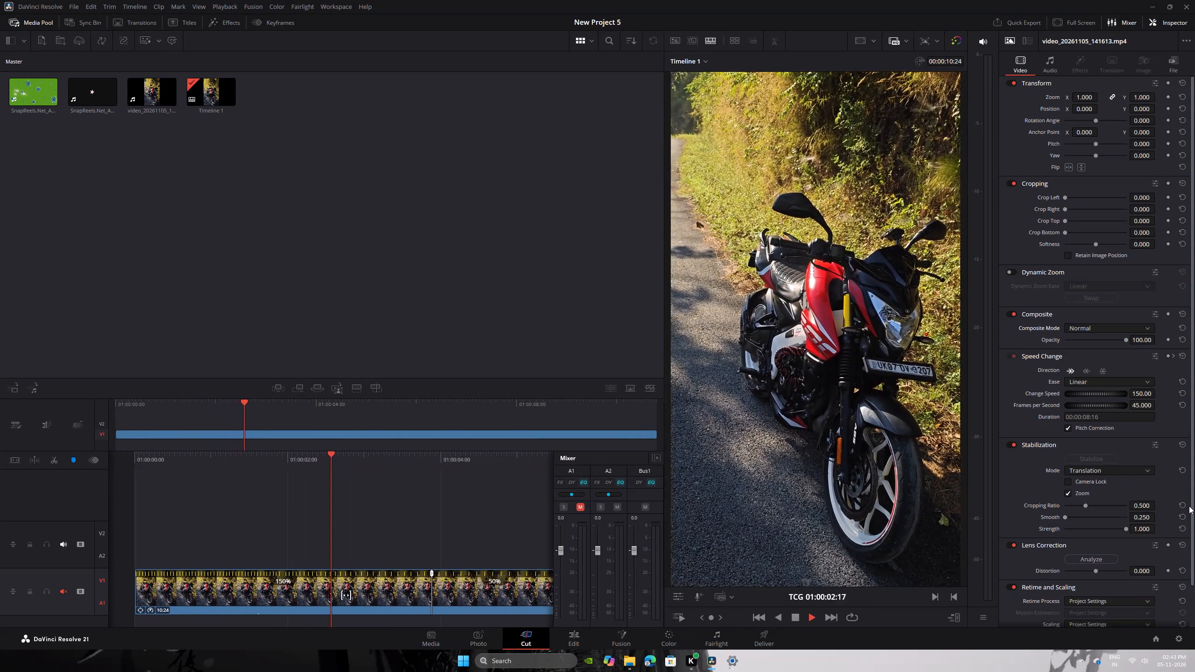
key("space")
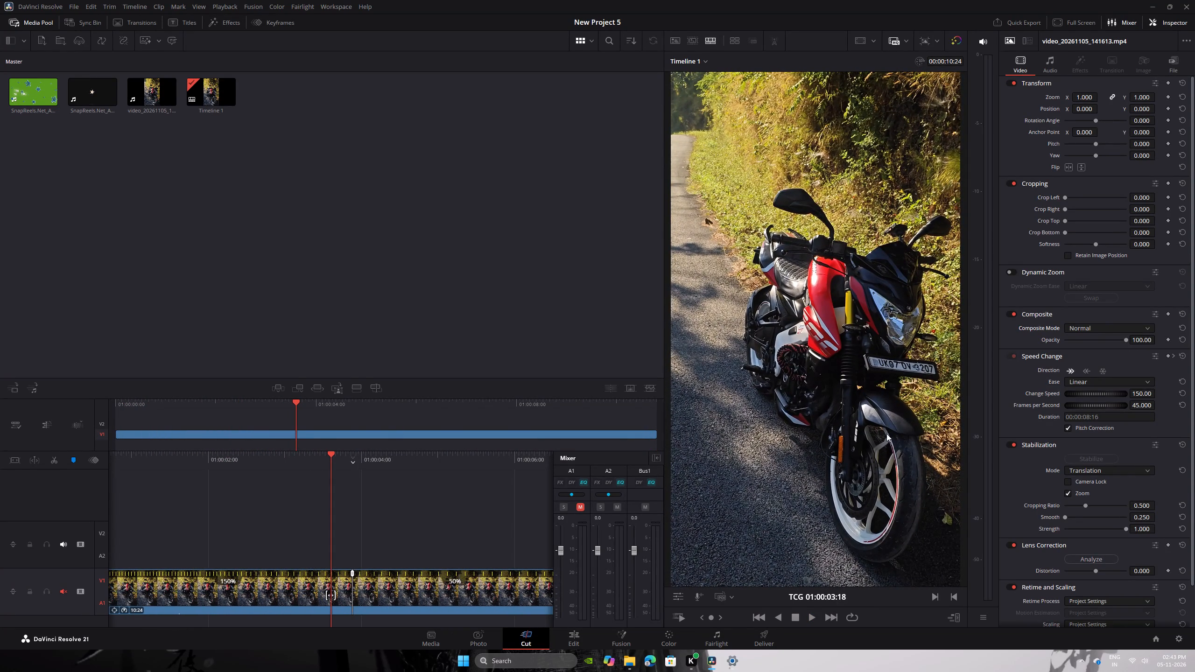
left_click_drag(330, 459, 904, 507)
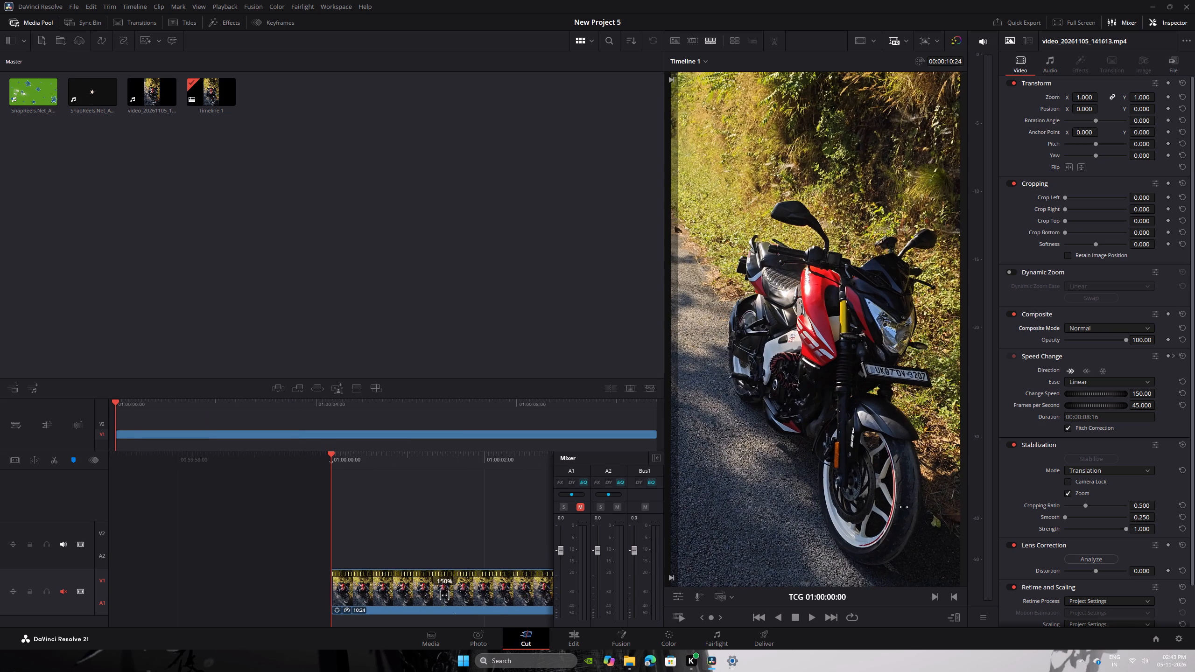
left_click_drag(904, 507, 907, 508)
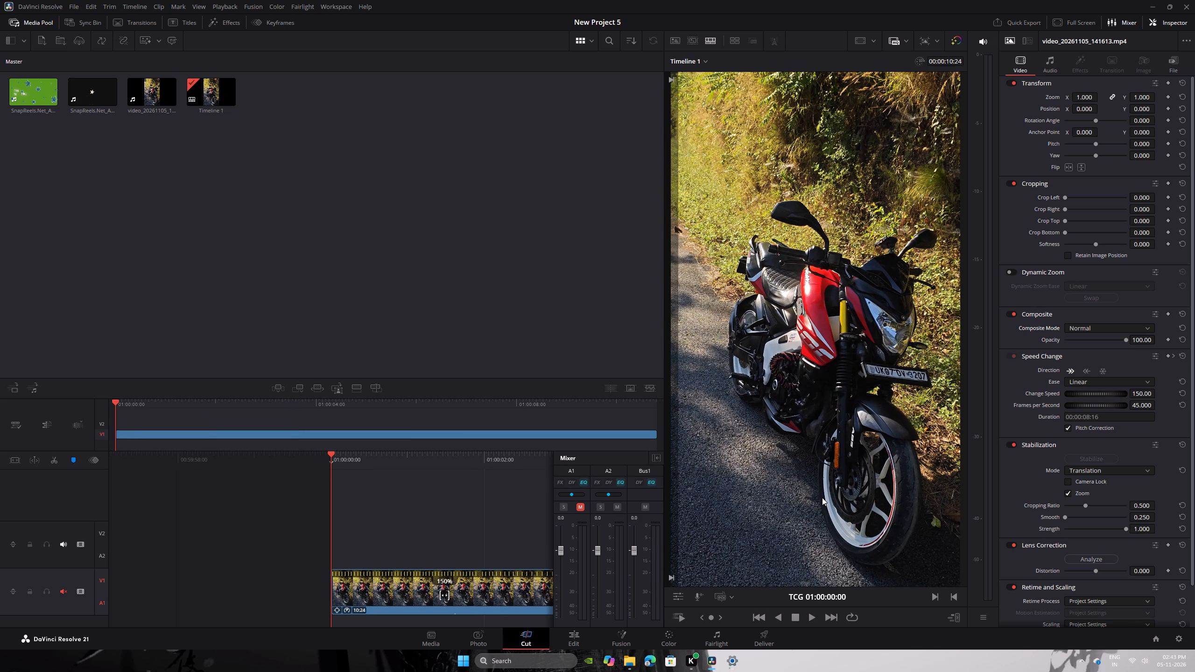
Enable Dynamic Zoom on the motorcycle clip and preview it from the start to about 01:00:01:15.
left_click(434, 597)
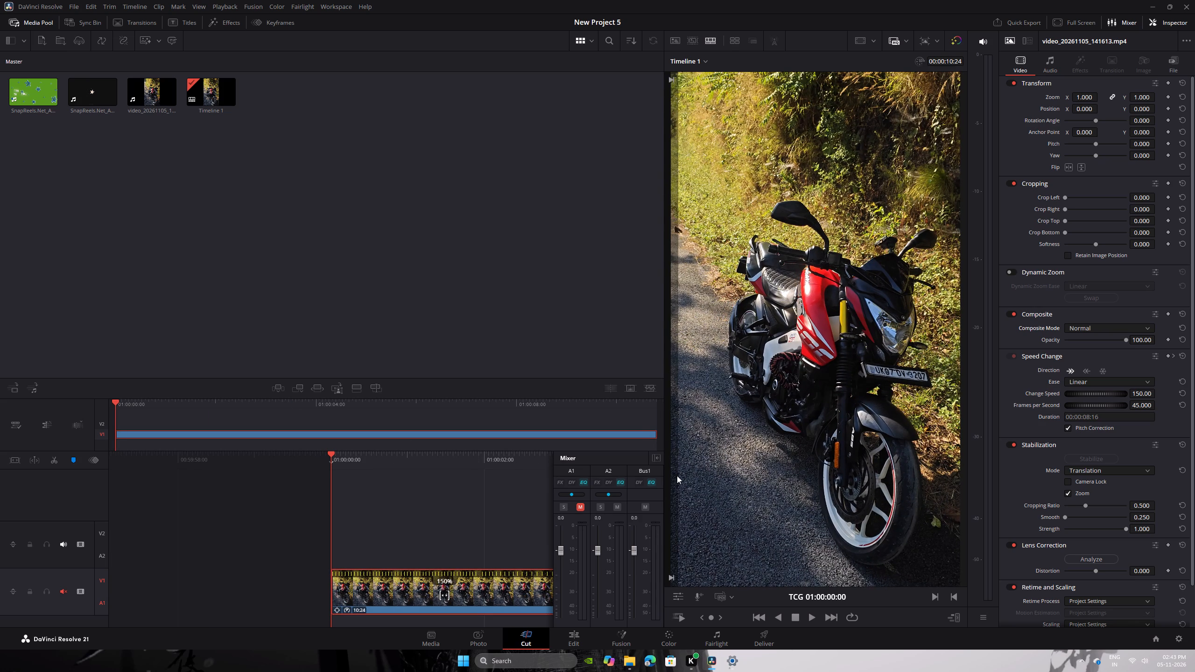
left_click(1013, 275)
left_click(1013, 275)
left_click(1013, 273)
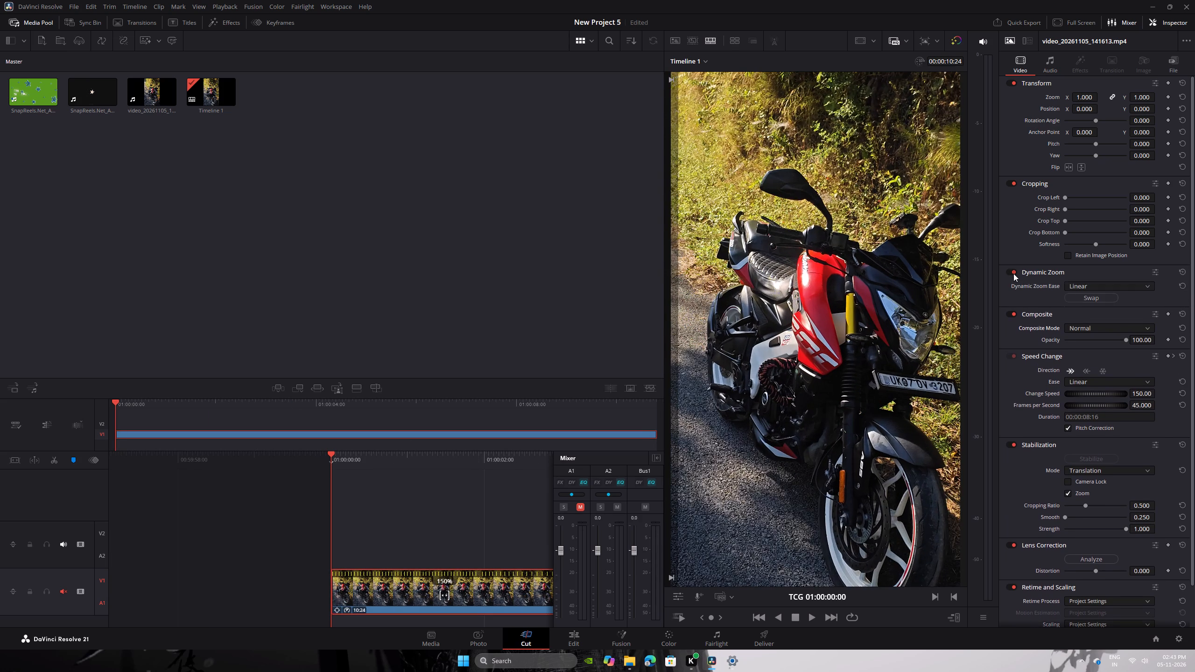
key("space")
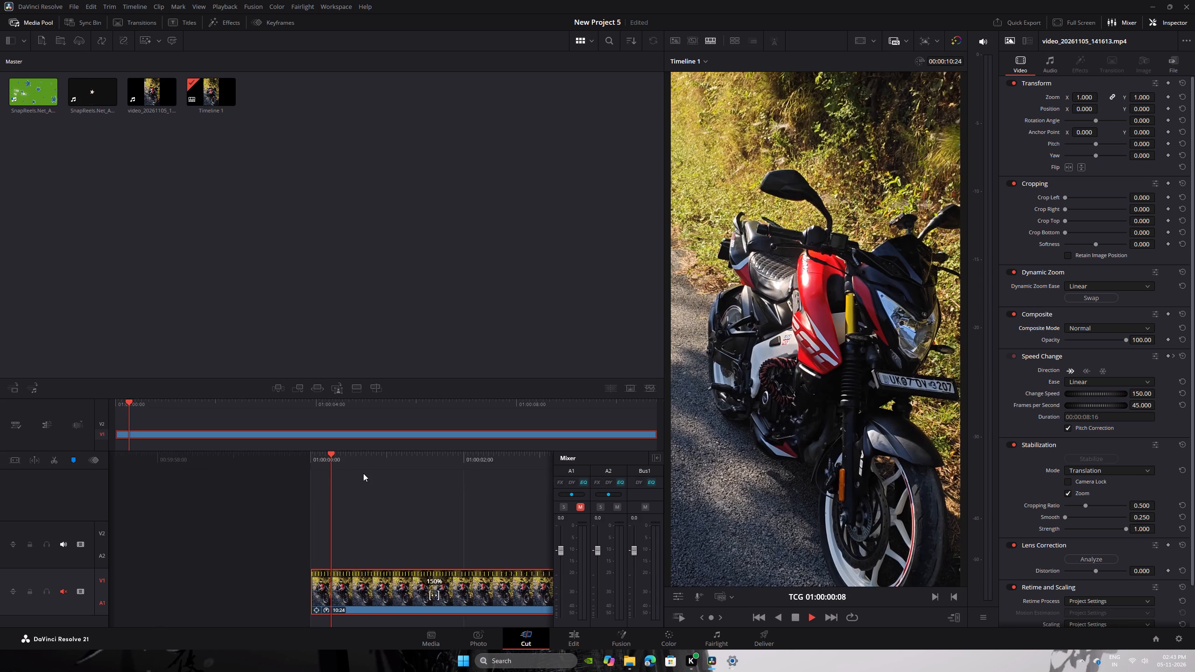
key("space")
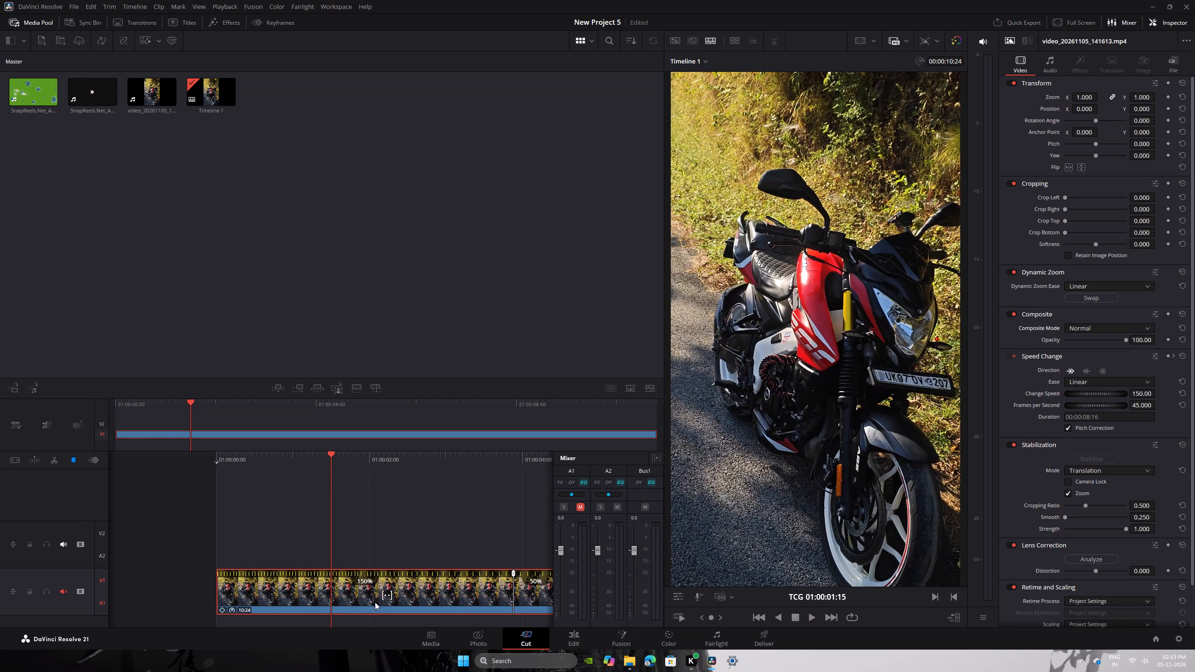
On the Edit page, show the Dynamic Zoom overlay, shrink the inner green frame around the motorcycle, and preview to about 01:00:01:03.
left_click(375, 602)
left_click(583, 637)
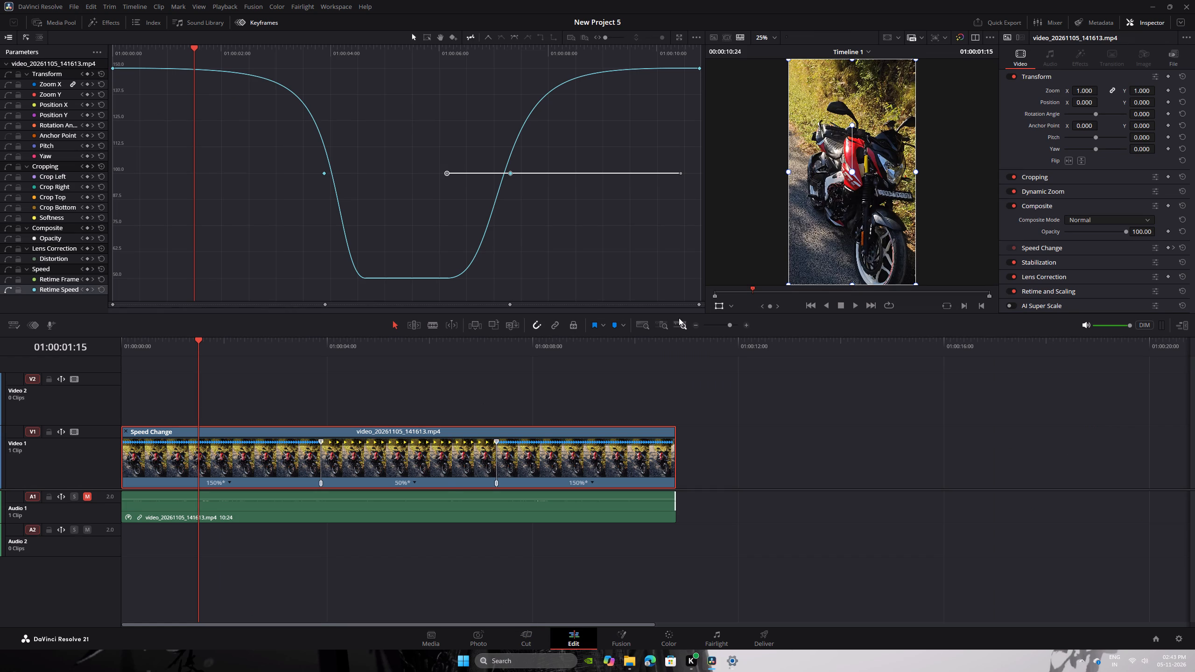
left_click(732, 305)
left_click(737, 345)
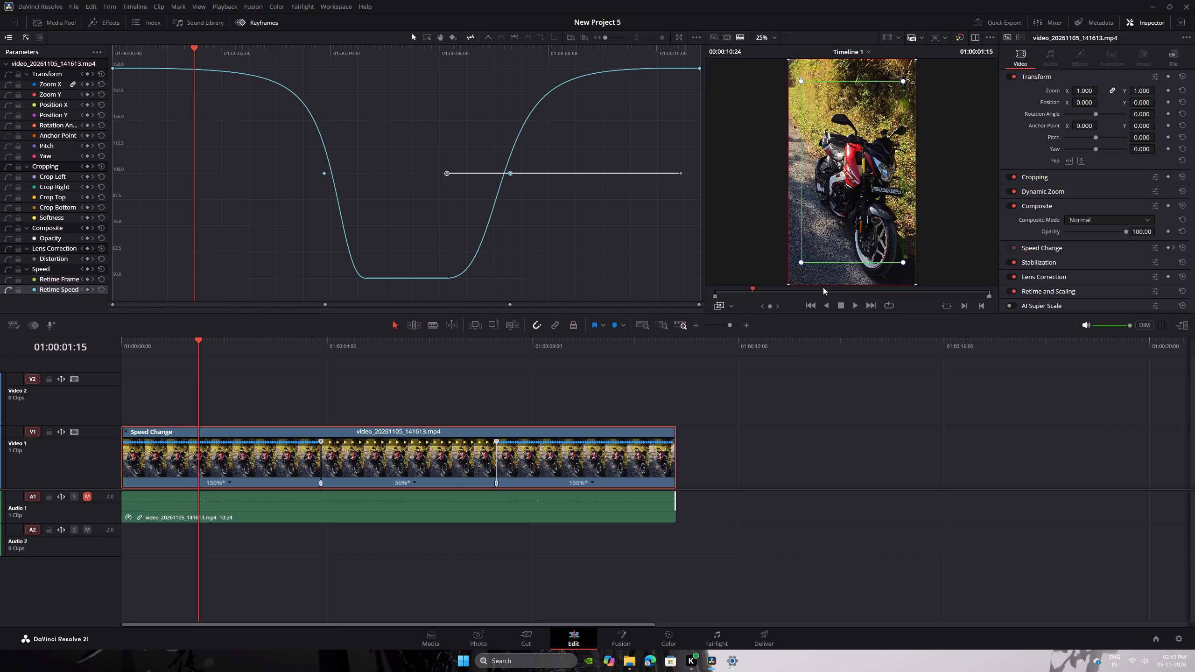
left_click_drag(801, 266, 813, 245)
left_click_drag(192, 346, 75, 361)
key("space")
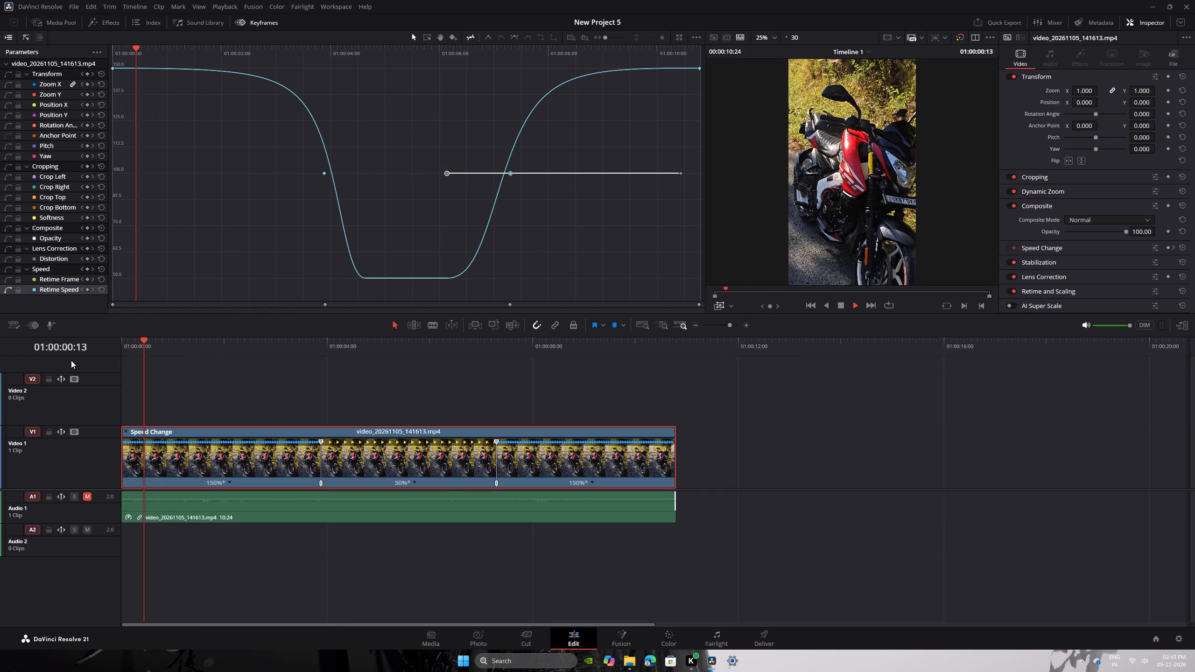
key("space")
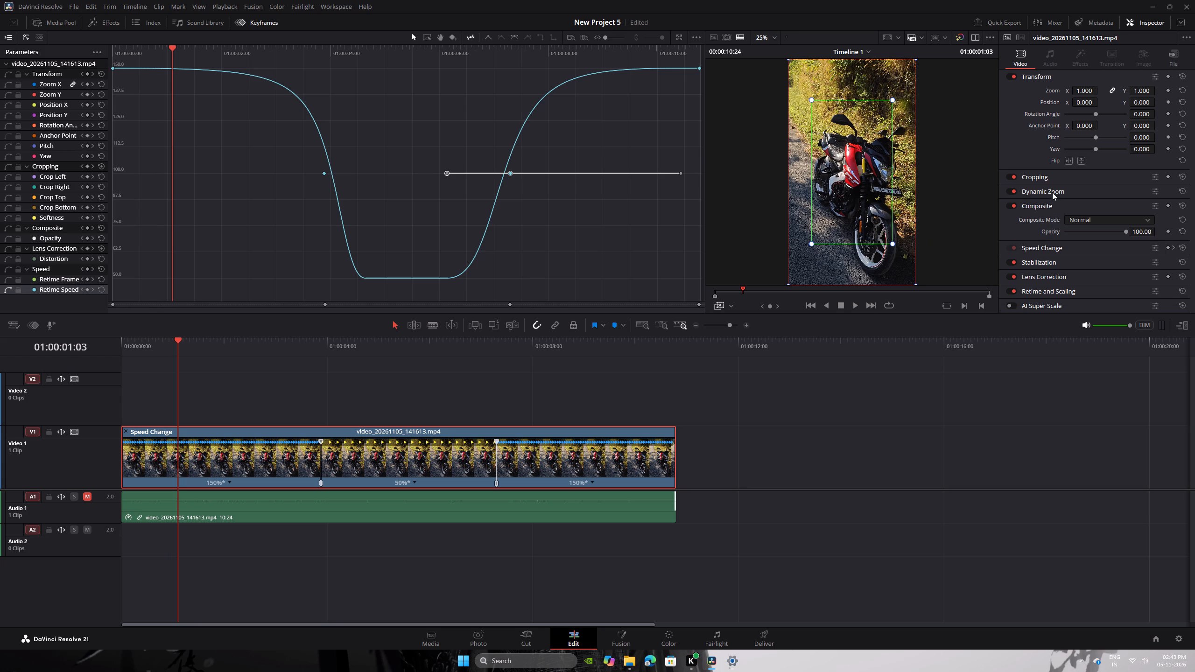
Swap the Dynamic Zoom start and end frames, and play the clip from the start to about 01:00:09:00.
left_click(1052, 192)
left_click(1087, 216)
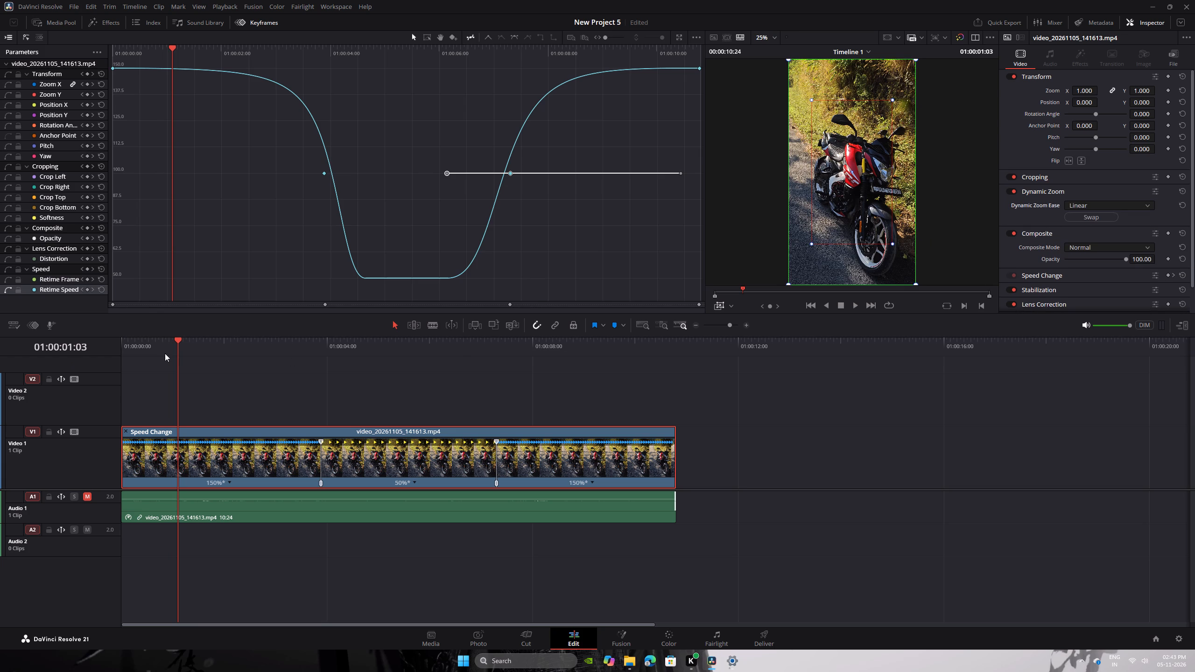
left_click_drag(176, 341, 67, 348)
key("space")
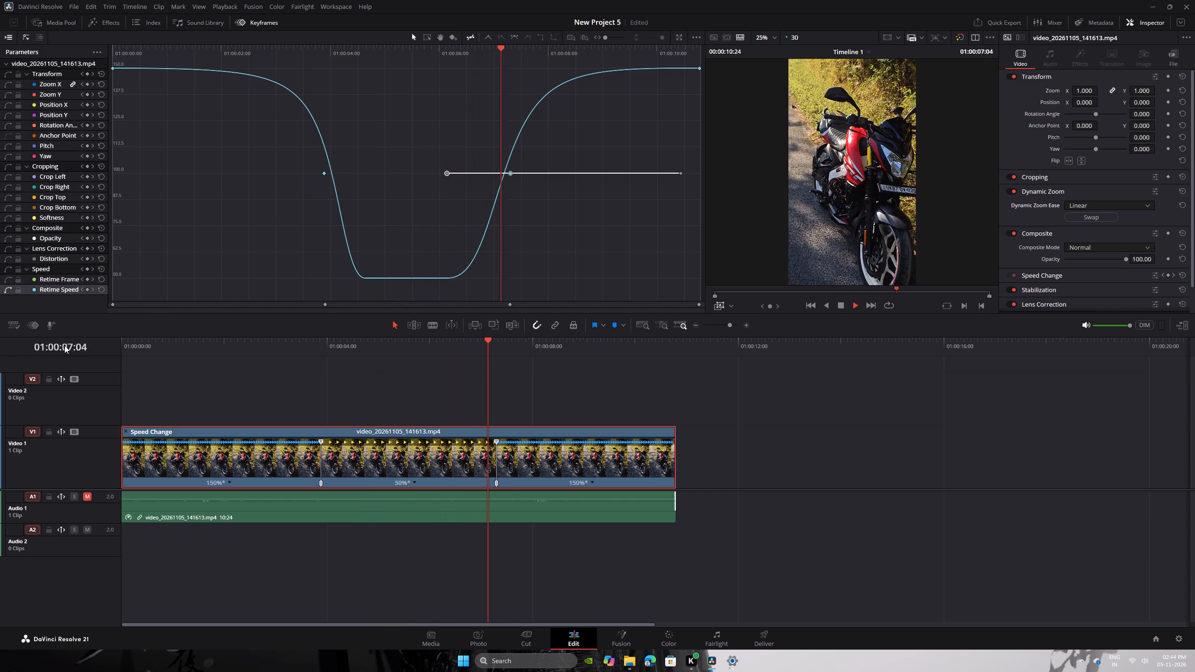
key("space")
key("space")
key("space")
key("space")
key("space")
key("space")
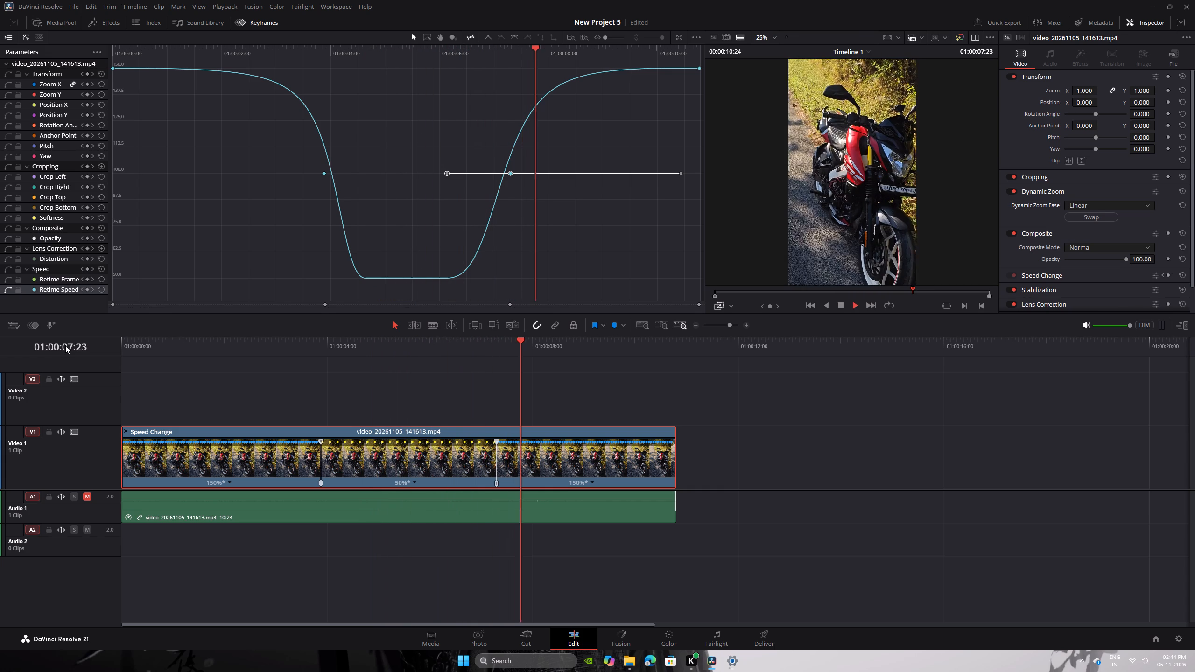
key("space")
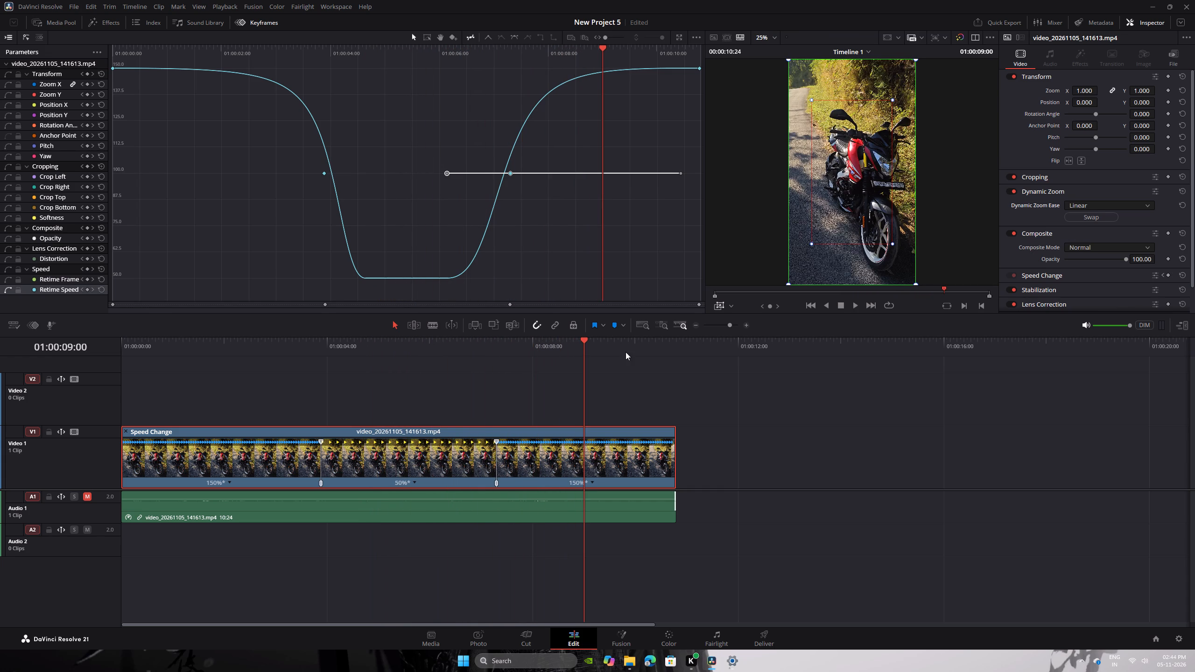
Set Dynamic Zoom Ease to Ease In and Out, and preview the clip from the start to about 01:00:02:01.
left_click_drag(583, 343, 86, 381)
key("space")
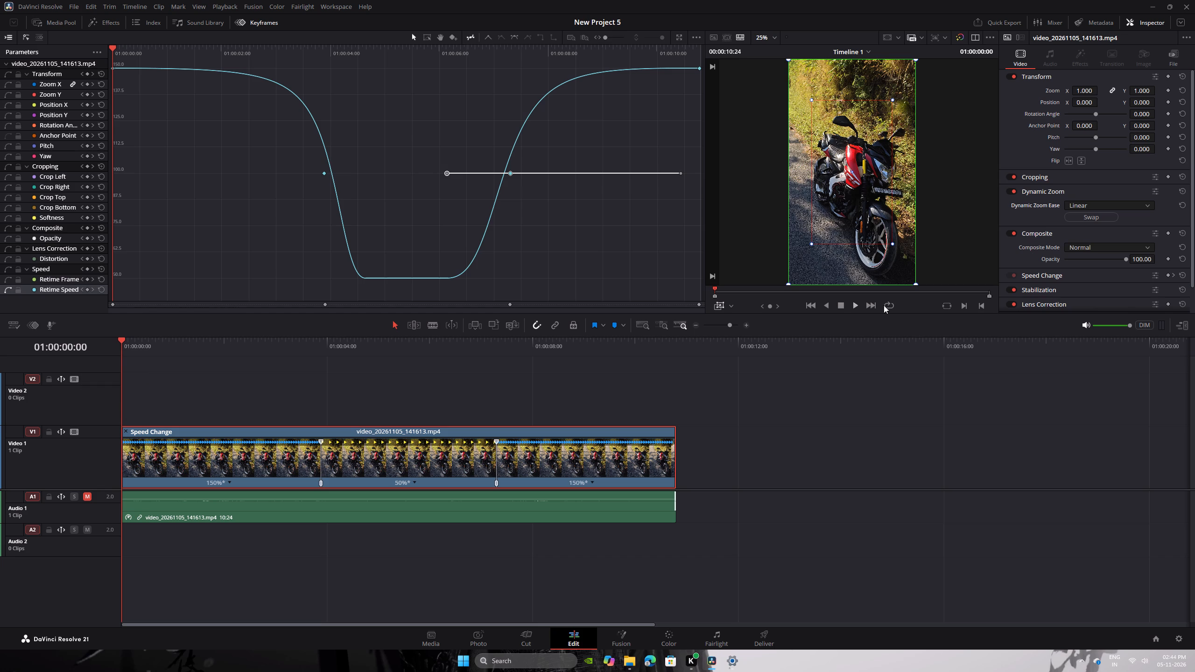
left_click(1082, 202)
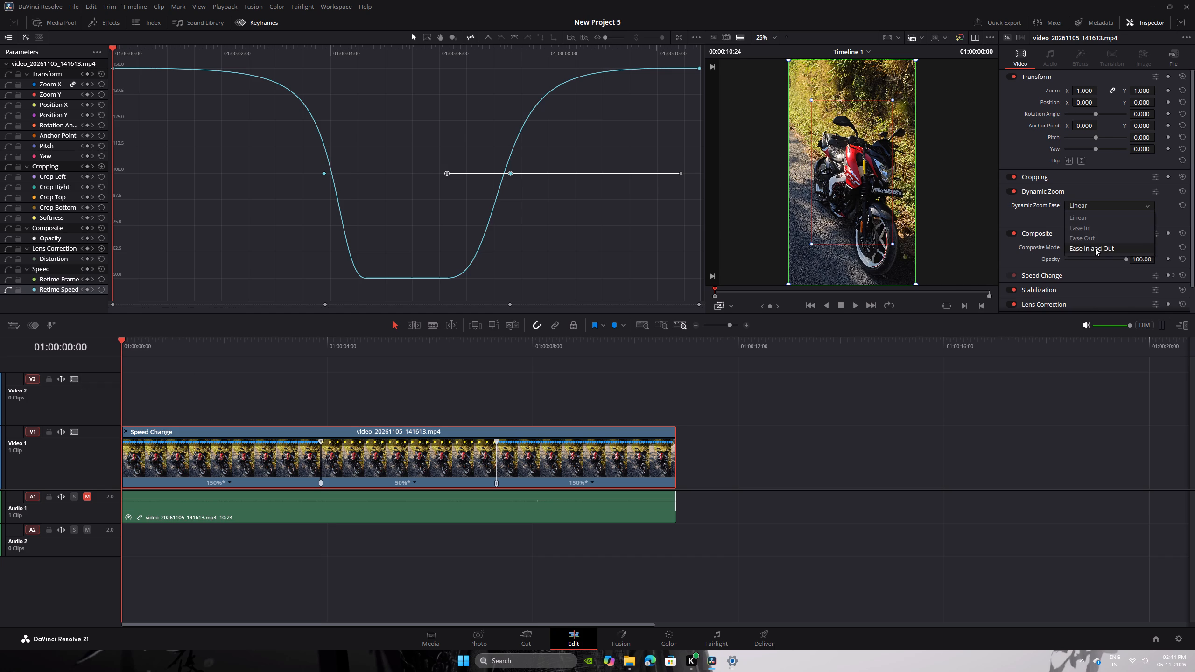
left_click(1101, 249)
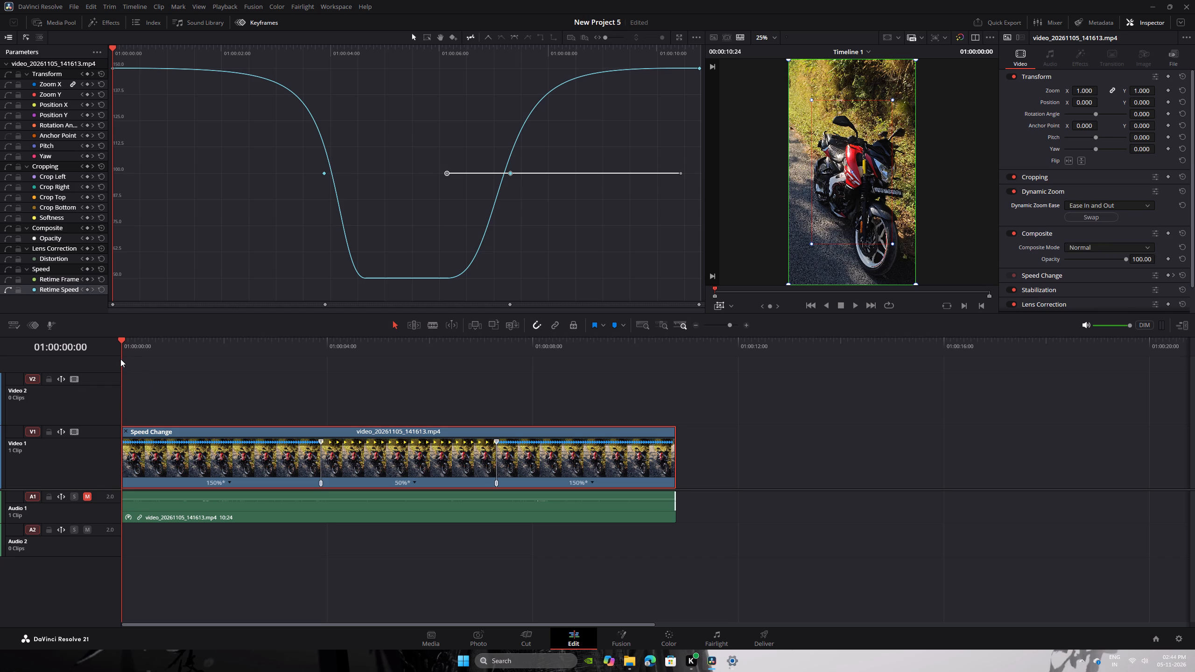
key("space")
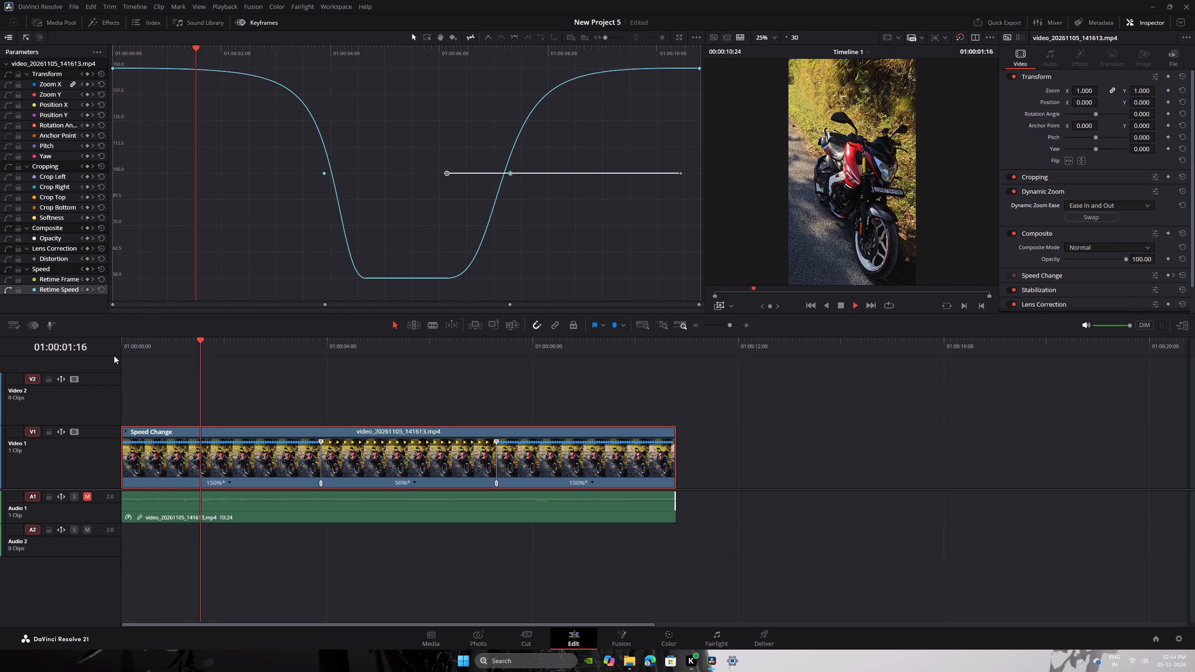
key("space")
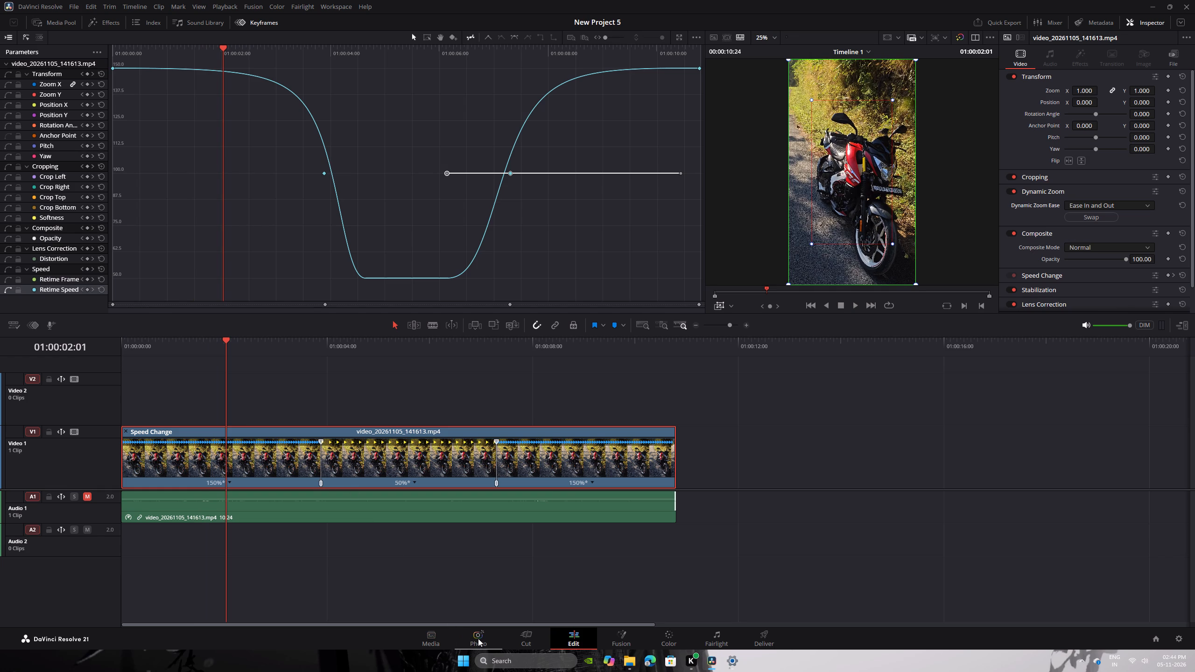
Preview the Dynamic Zoom on the motorcycle clip from the Cut page, playing on to about 01:00:02:20 and again from the start.
left_click_drag(525, 630, 530, 628)
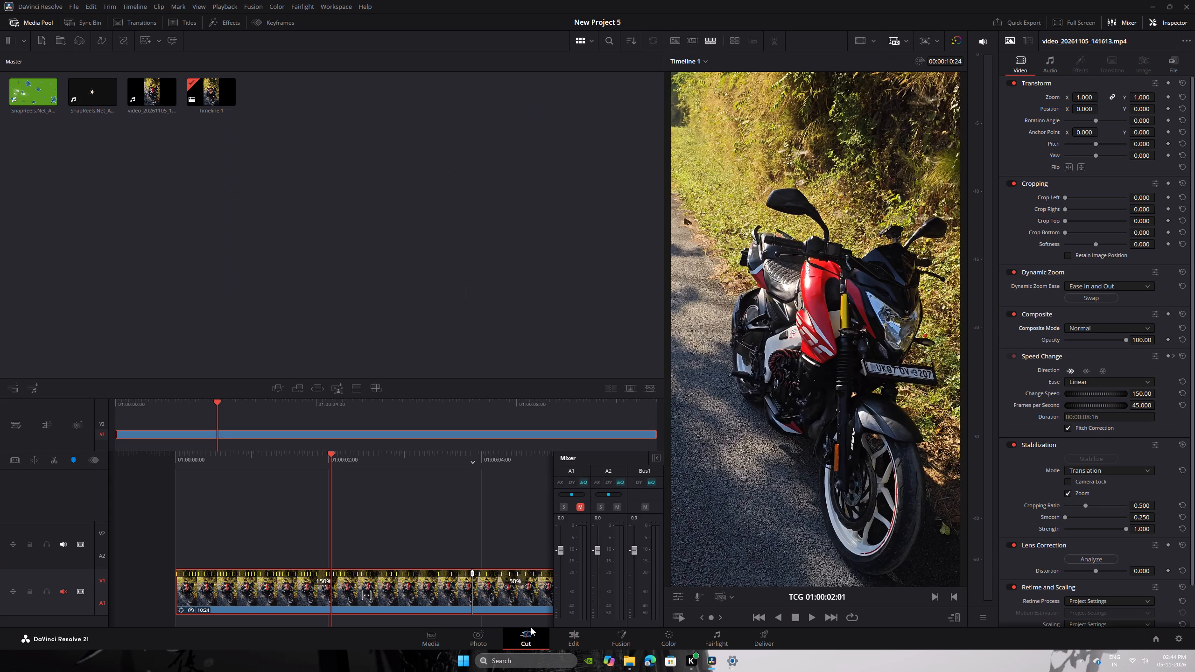
key("space")
key("space")
left_click(572, 630)
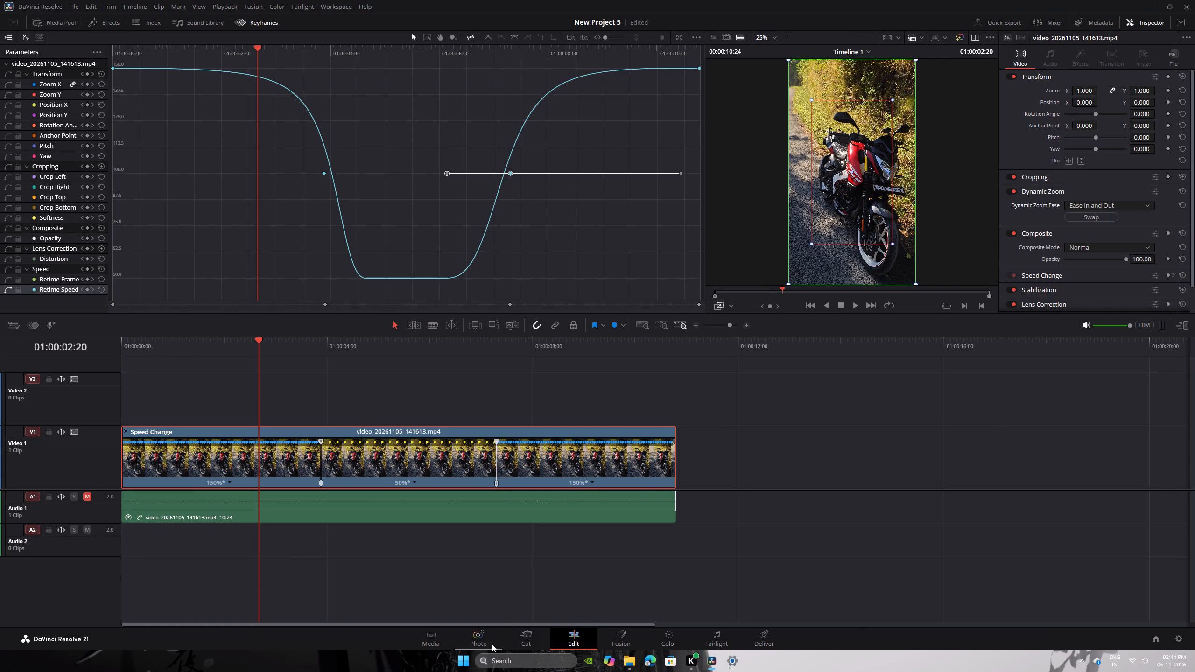
left_click(528, 639)
left_click_drag(330, 453, 611, 453)
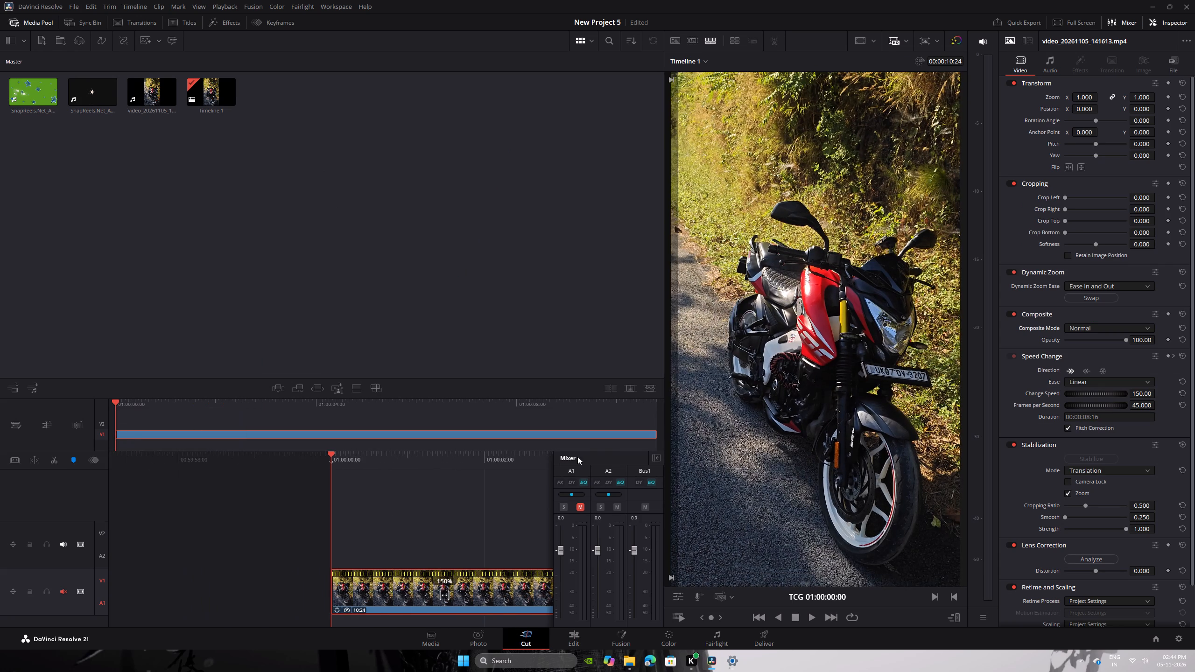
key("space")
key("space")
left_click(351, 590)
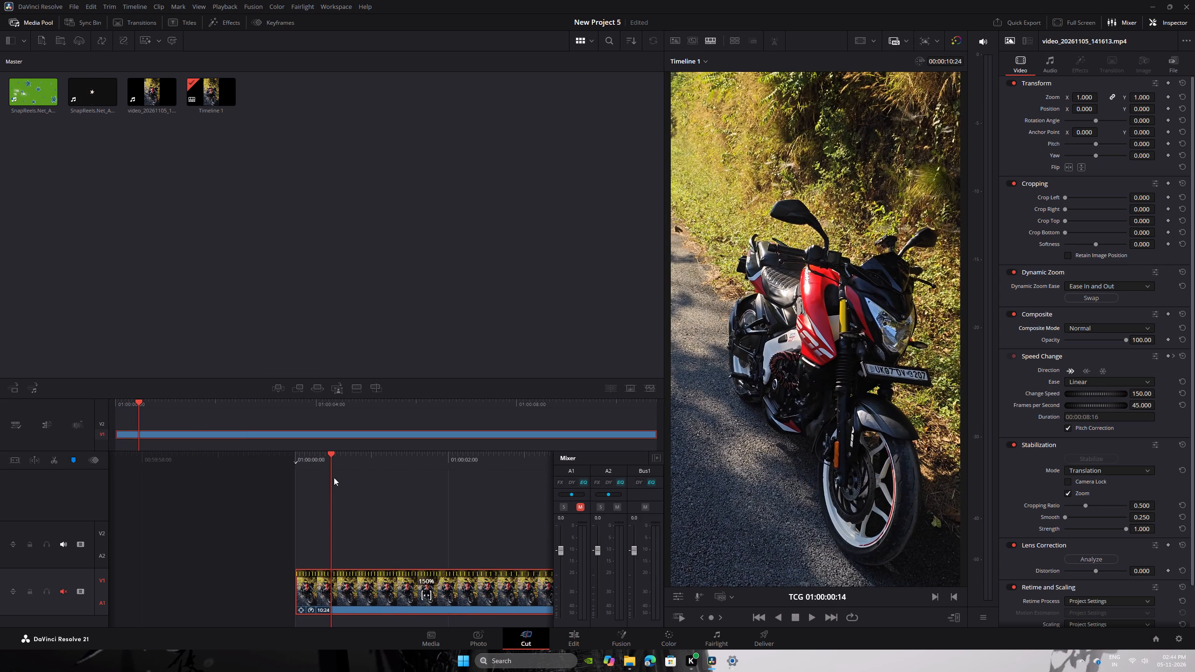
left_click_drag(333, 459, 383, 459)
key("space")
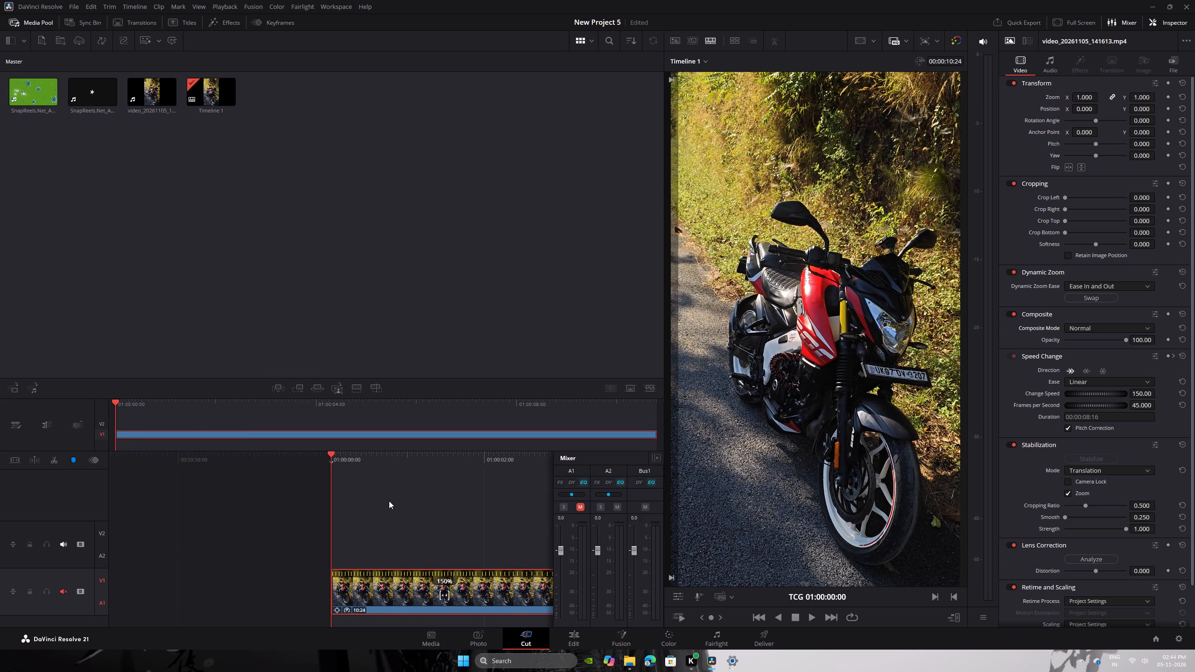
Scrub the motorcycle clip on the Cut page to about 01:00:05:03, return to the start, and park the playhead at 01:00:01:16.
scroll(389, 501, "up", 5, "alt")
scroll(386, 512, "down", 6, "alt")
scroll(364, 523, "down", 7, "ctrl")
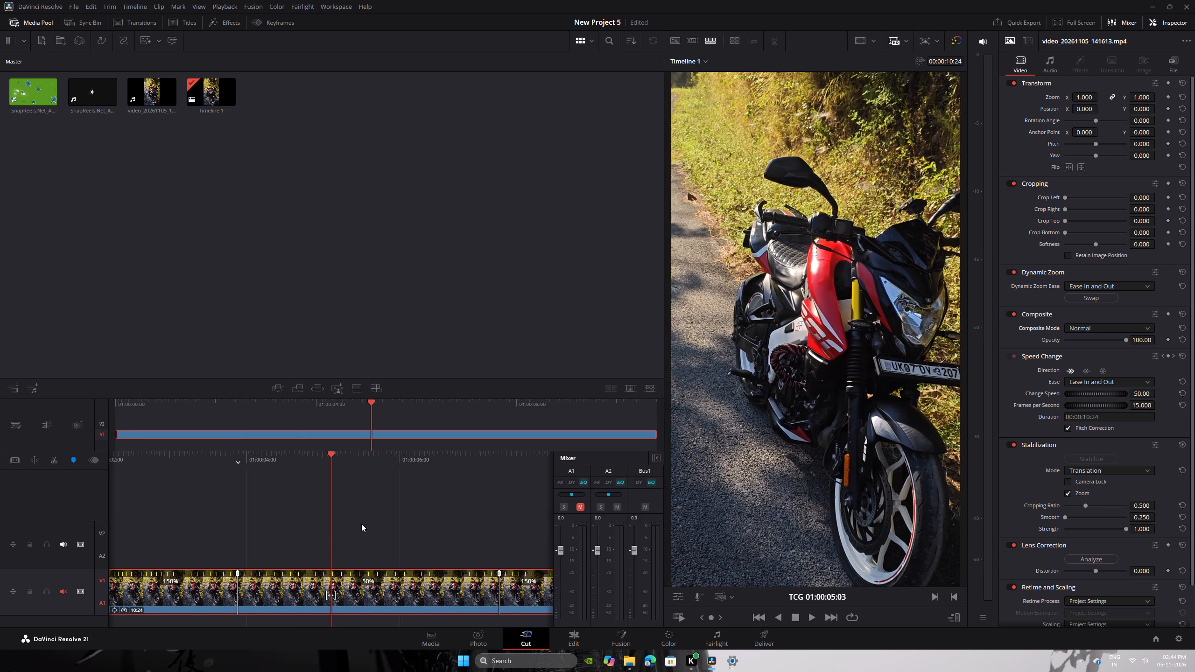
scroll(361, 524, "down", 14, "ctrl")
scroll(361, 524, "up", 16, "ctrl")
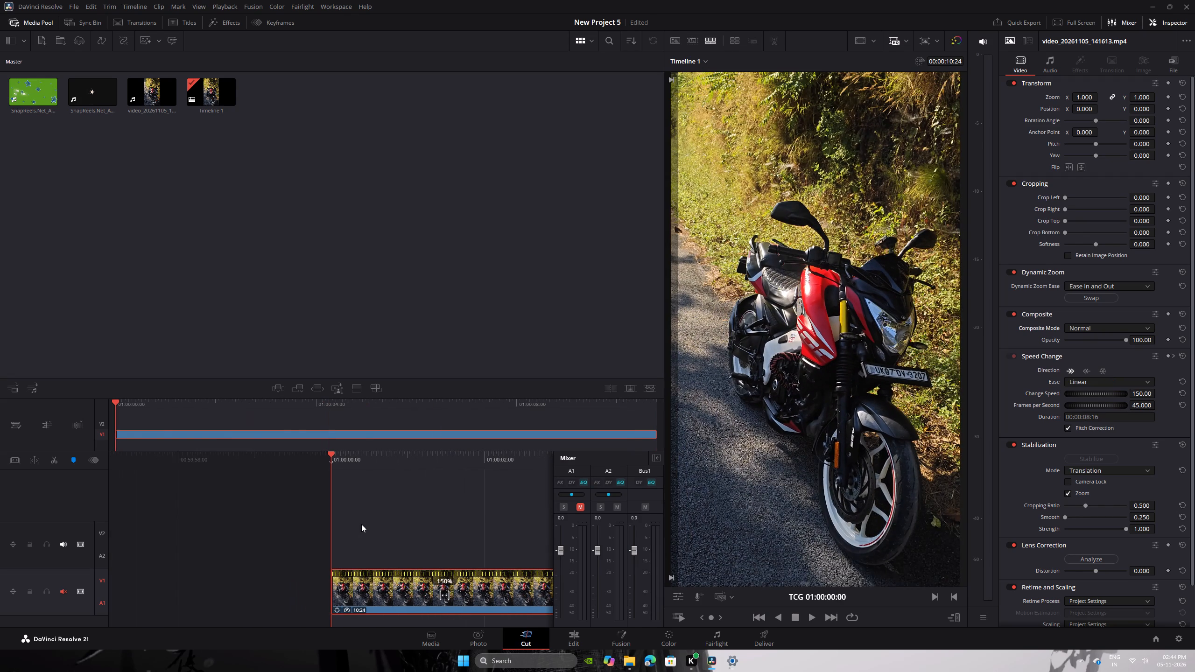
scroll(360, 525, "down", 8)
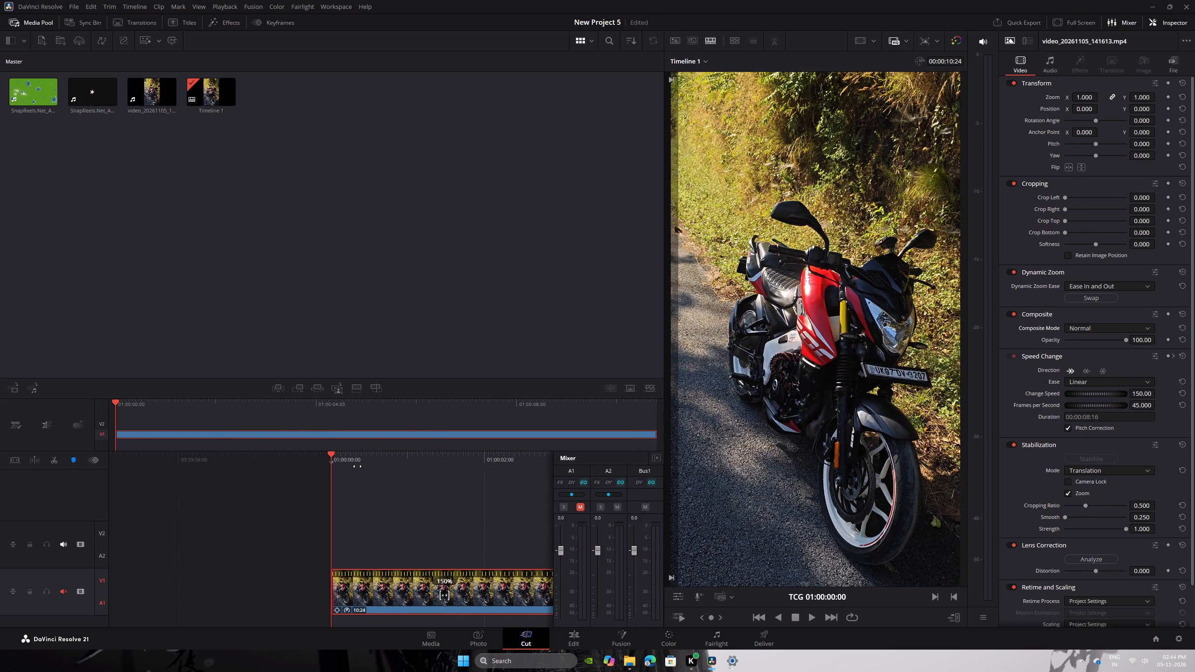
left_click_drag(389, 451, 448, 453)
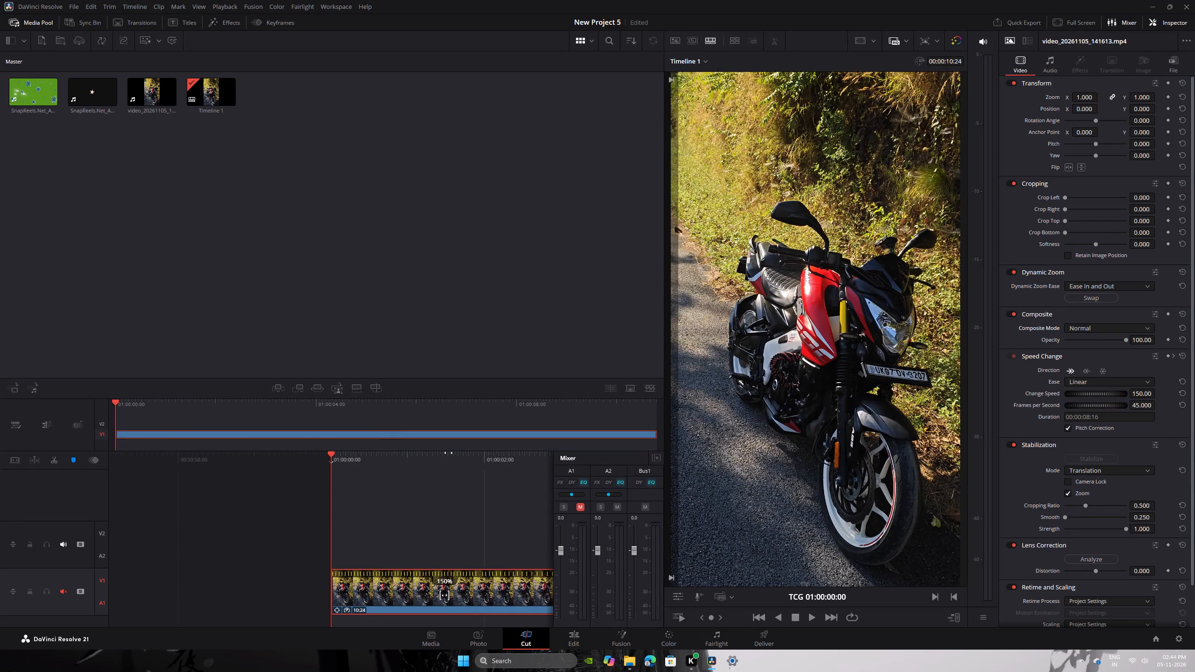
left_click_drag(448, 453, 270, 461)
Enlarge the timeline area on the Cut page by raising its upper boundary into the media pool.
left_click_drag(395, 399, 426, 331)
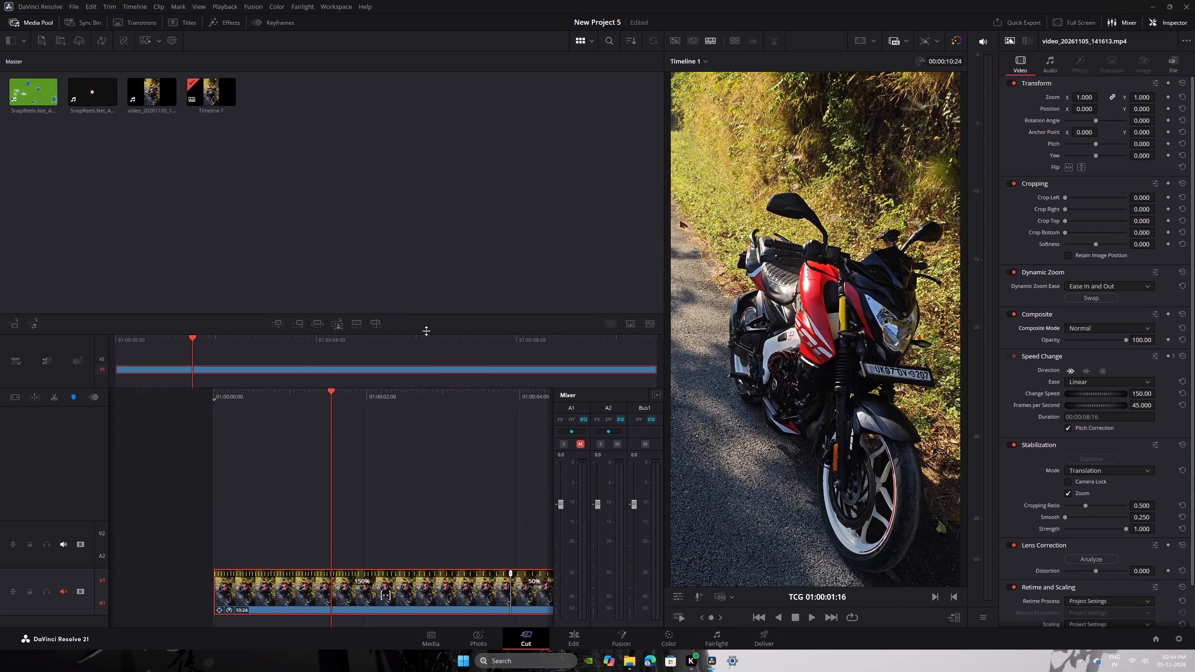
left_click_drag(426, 331, 441, 279)
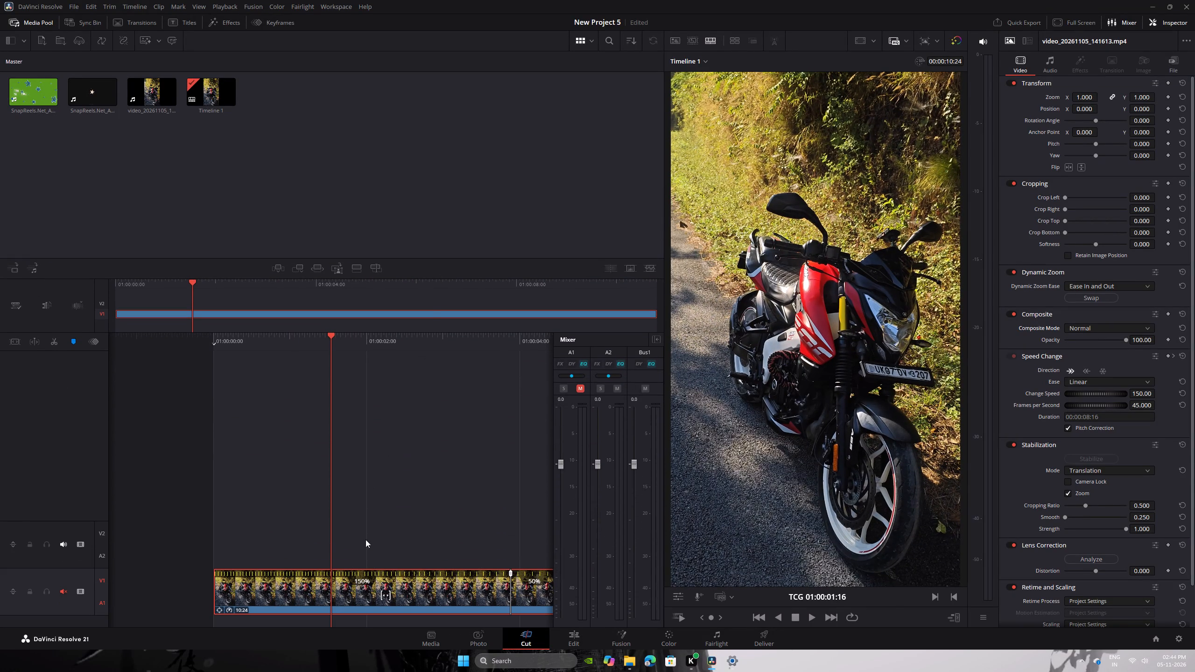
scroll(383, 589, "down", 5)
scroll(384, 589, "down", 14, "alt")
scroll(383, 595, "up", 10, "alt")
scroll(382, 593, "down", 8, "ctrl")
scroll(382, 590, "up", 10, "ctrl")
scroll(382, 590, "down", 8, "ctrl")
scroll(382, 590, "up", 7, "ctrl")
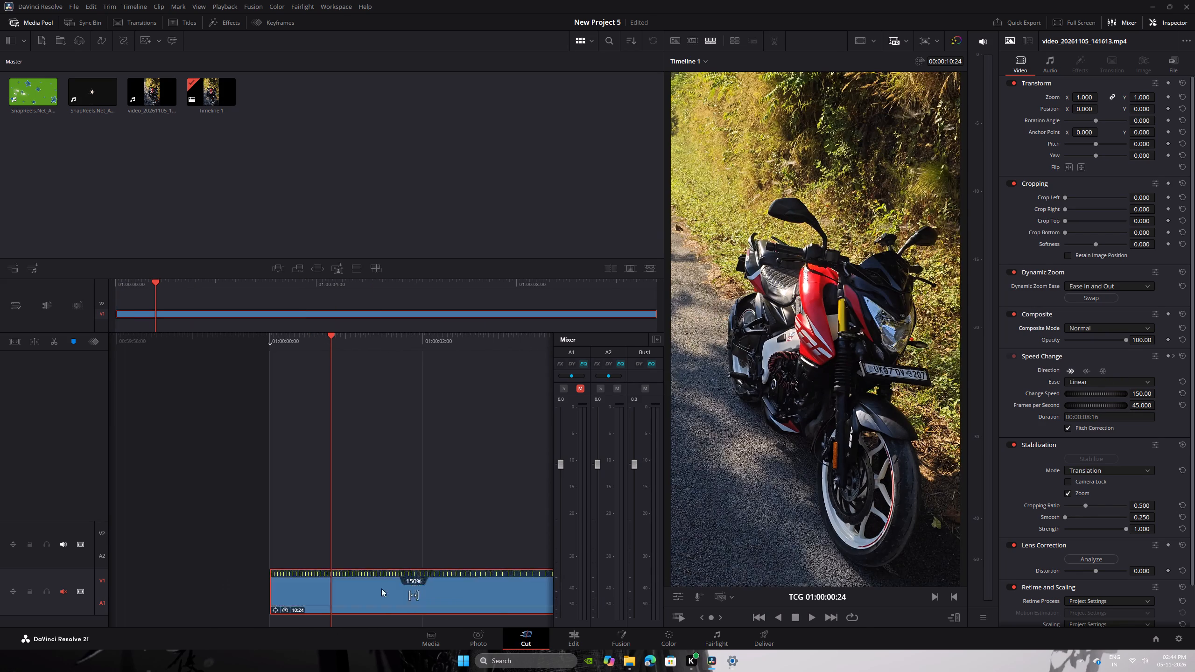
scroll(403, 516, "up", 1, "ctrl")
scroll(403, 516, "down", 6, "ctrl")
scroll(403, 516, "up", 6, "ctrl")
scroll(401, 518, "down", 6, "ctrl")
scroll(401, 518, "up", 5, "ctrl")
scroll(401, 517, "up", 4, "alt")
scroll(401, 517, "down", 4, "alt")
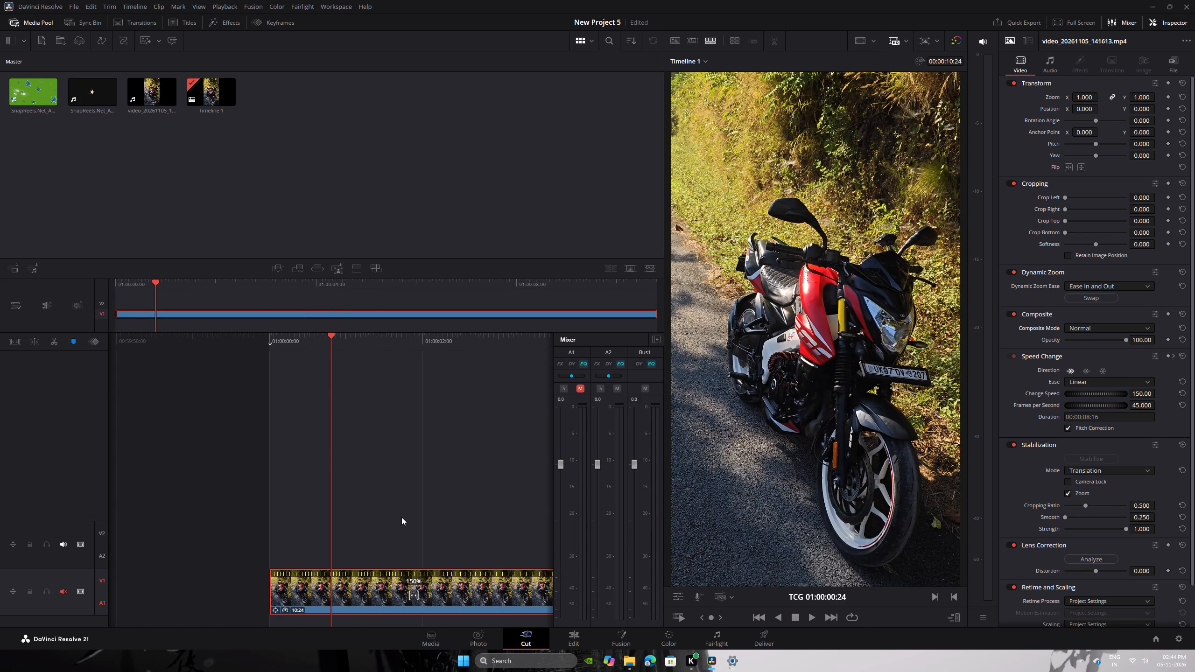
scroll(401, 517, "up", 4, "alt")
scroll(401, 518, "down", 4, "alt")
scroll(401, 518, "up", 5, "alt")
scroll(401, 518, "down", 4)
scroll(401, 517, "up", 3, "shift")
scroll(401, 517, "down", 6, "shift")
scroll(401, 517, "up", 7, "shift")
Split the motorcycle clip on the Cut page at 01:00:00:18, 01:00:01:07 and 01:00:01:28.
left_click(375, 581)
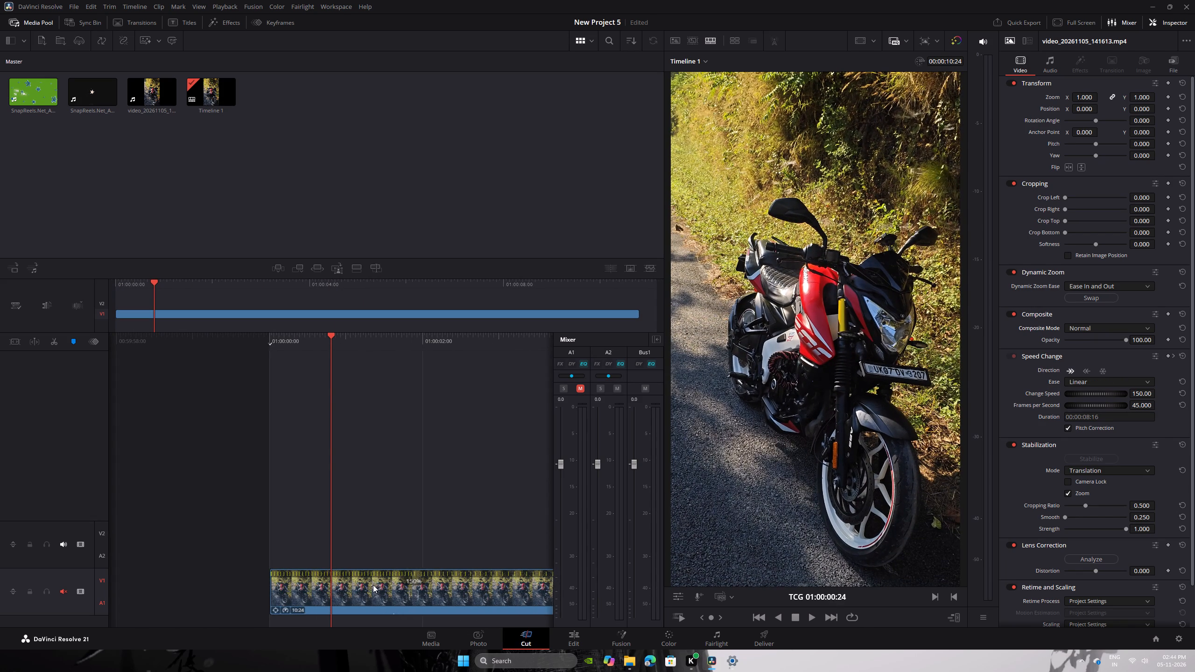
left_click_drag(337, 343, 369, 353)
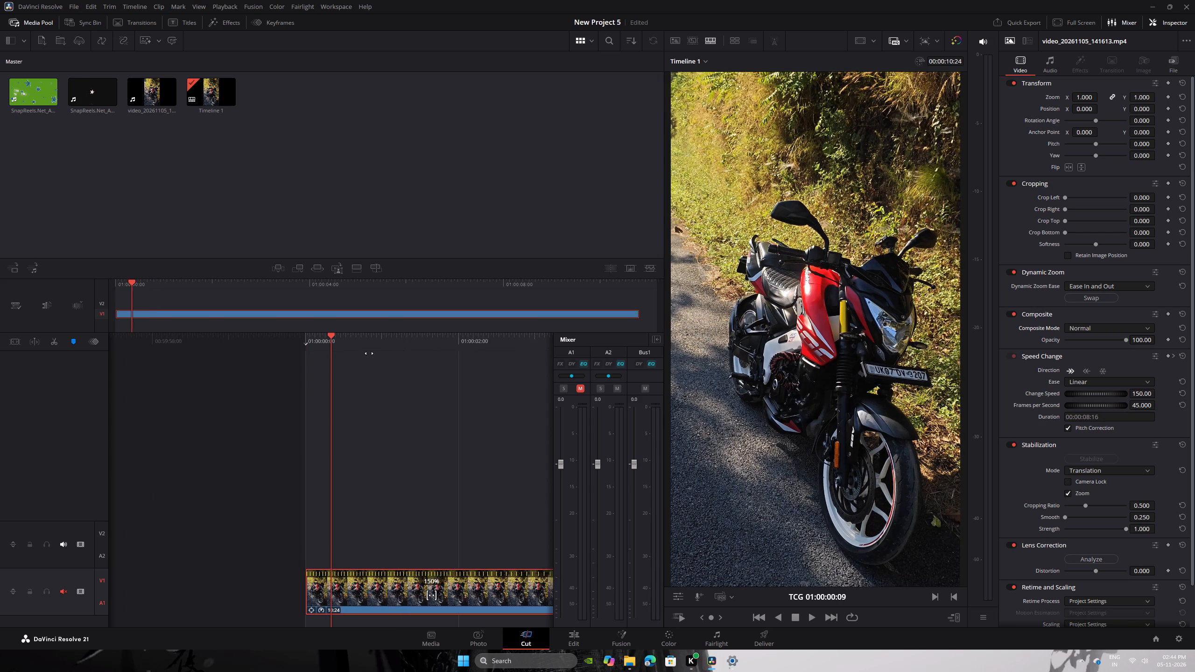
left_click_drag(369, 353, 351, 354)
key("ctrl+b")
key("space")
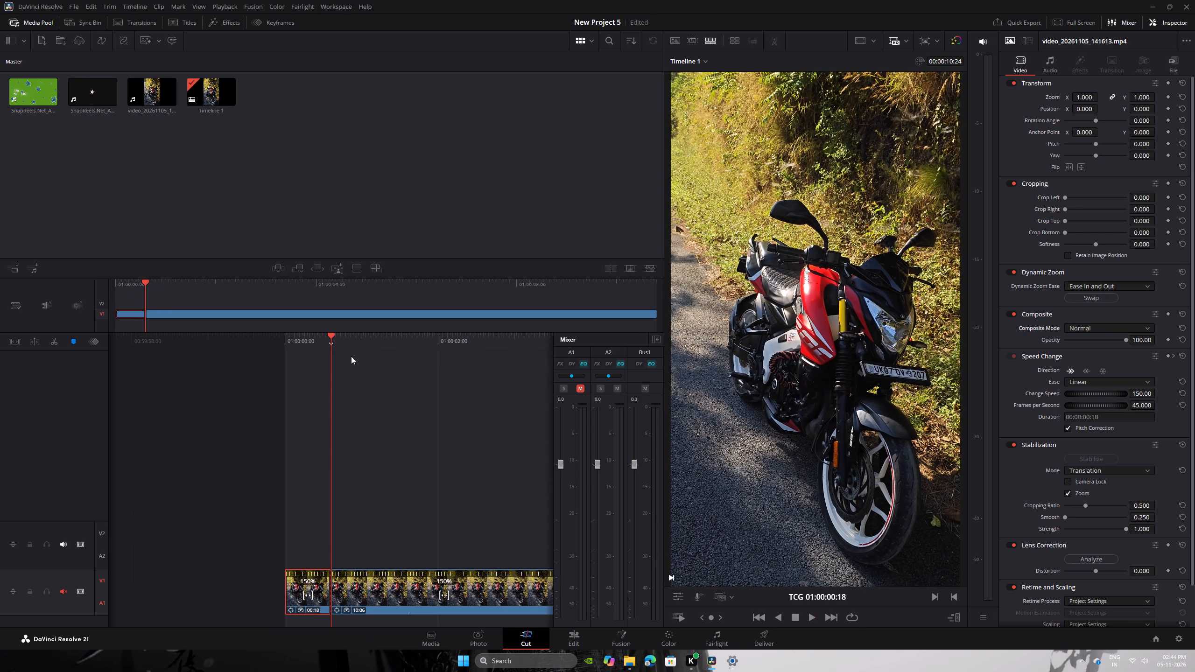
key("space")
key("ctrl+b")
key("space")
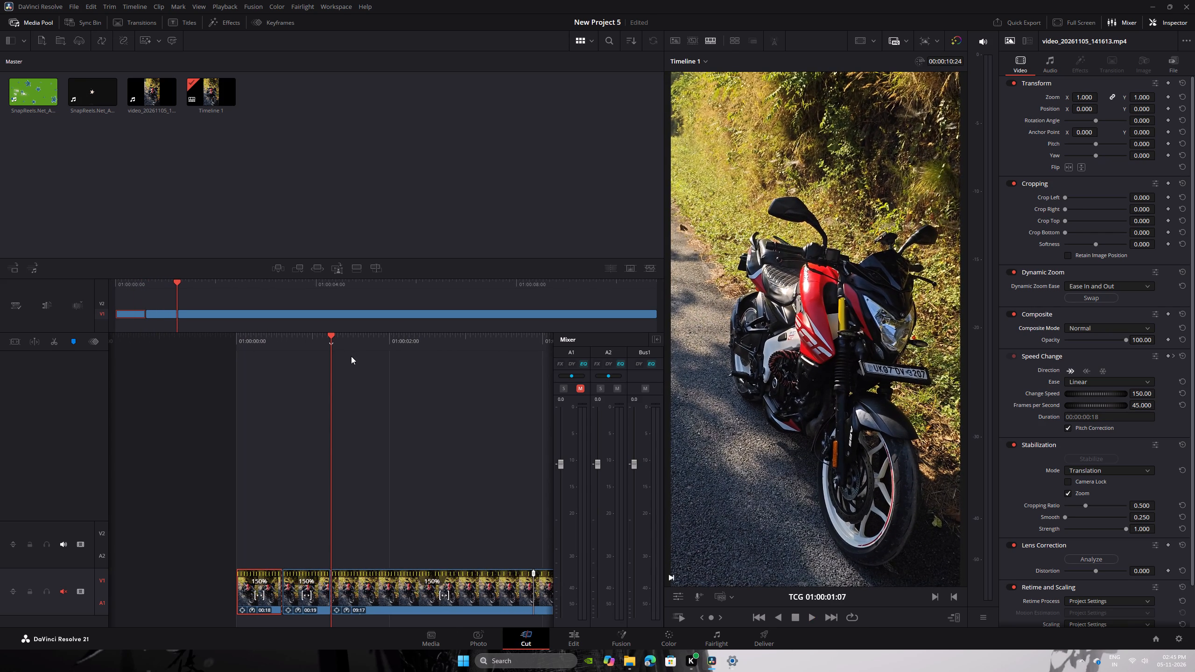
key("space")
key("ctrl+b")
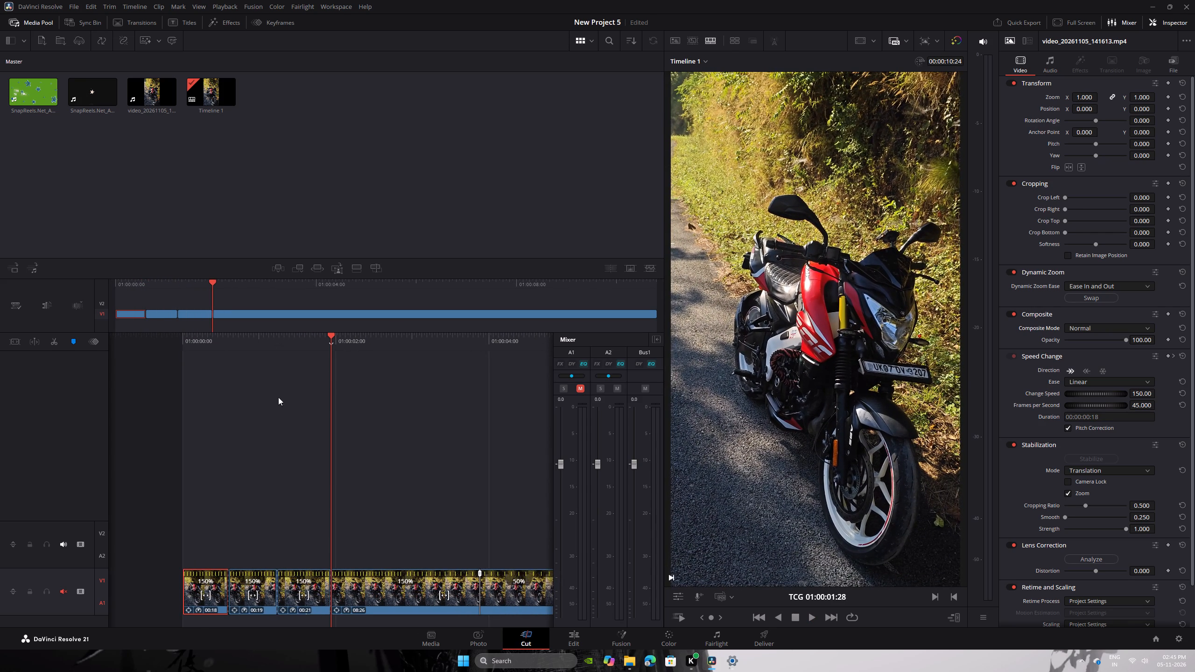
Select the first short segment and preview the cuts on the Edit page from the start to about 01:00:02:16, replaying to 01:00:00:13.
left_click(199, 600)
left_click(590, 642)
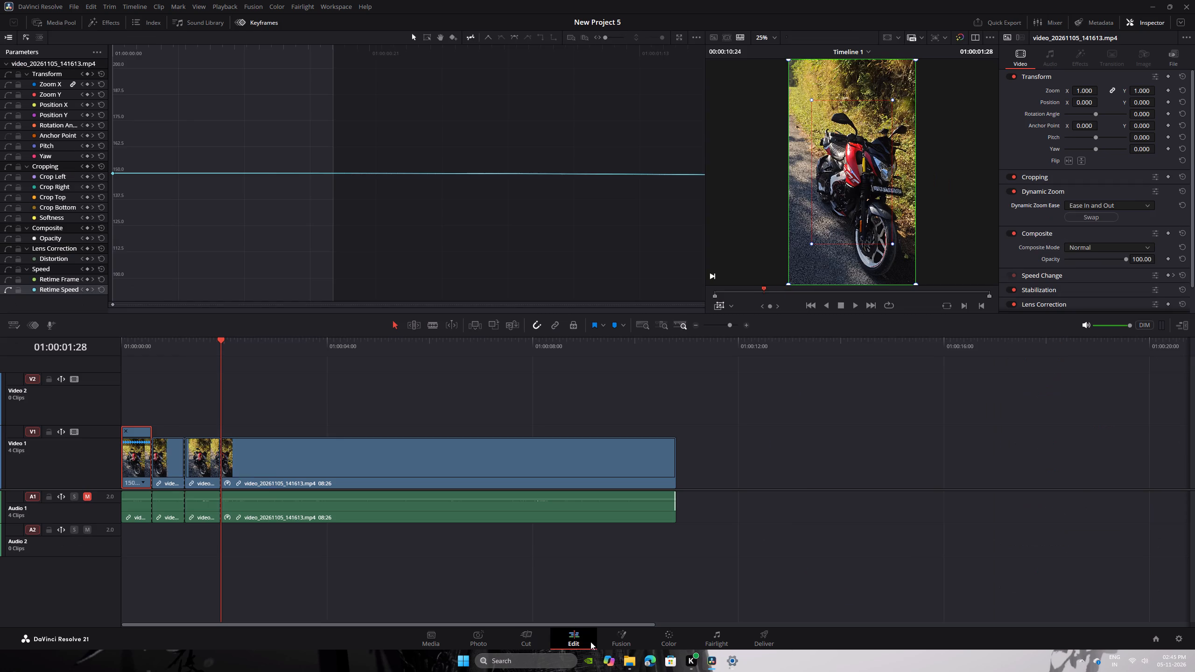
left_click_drag(216, 347, 89, 349)
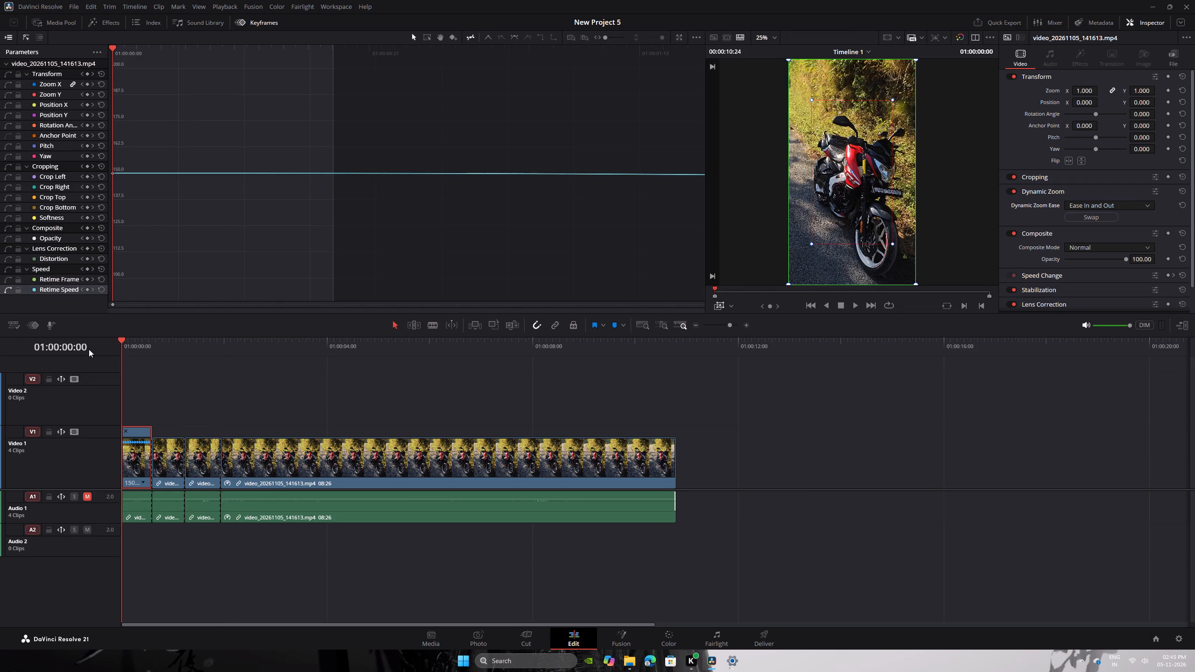
key("space")
key("space")
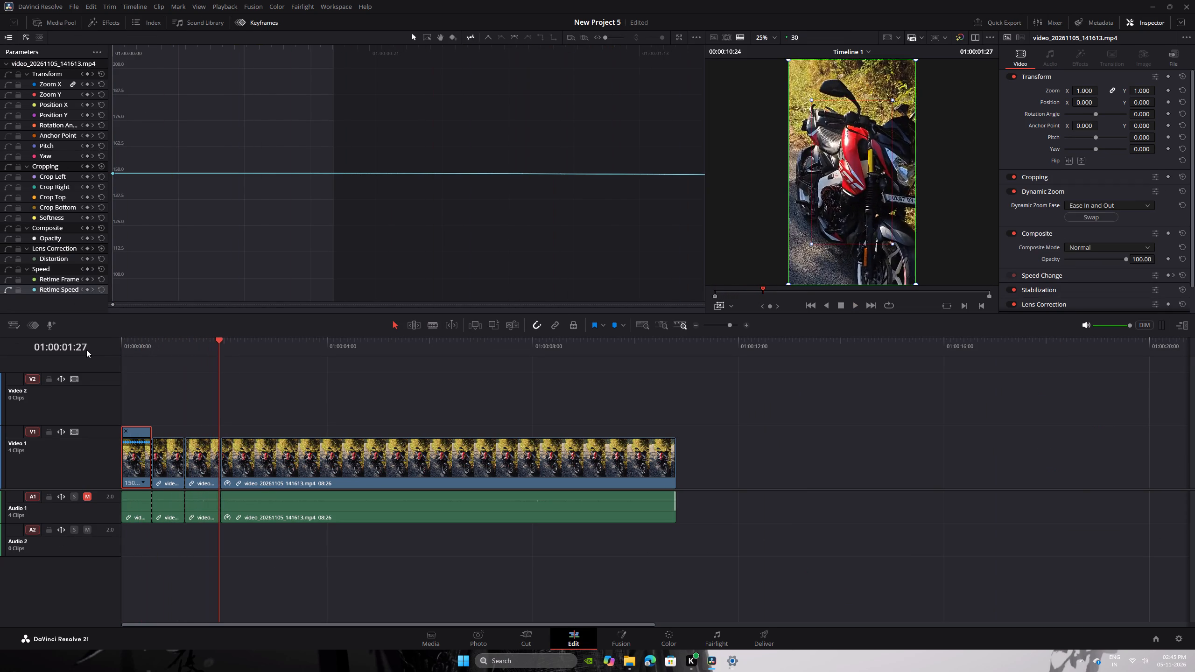
key("space")
key("space")
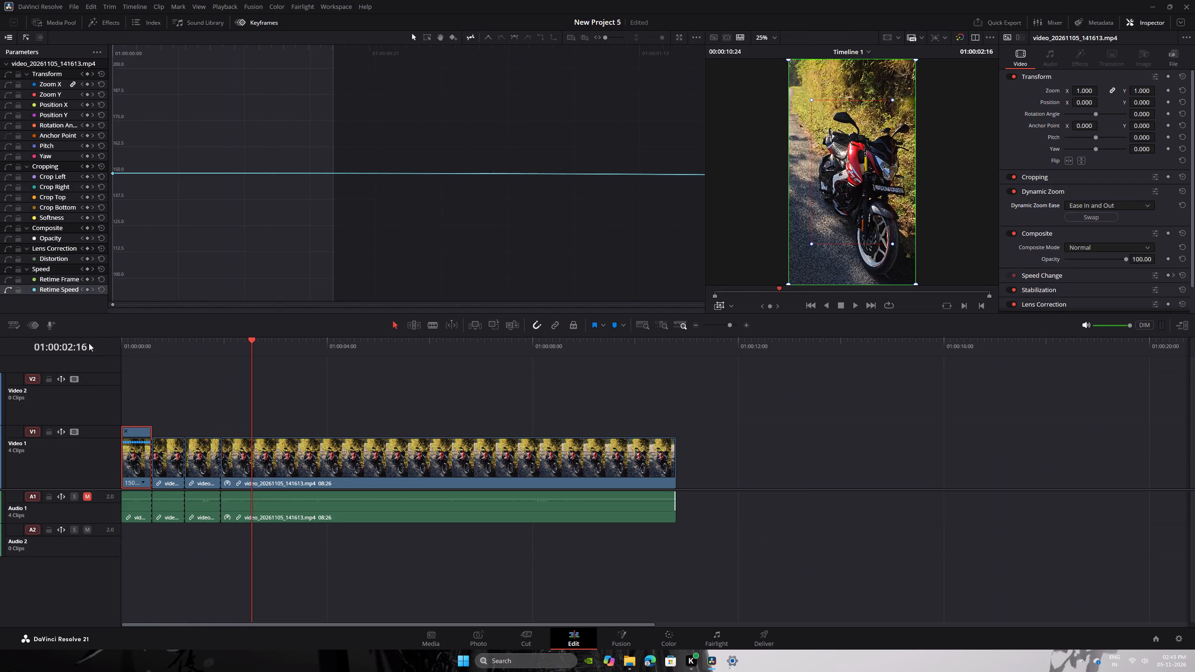
left_click_drag(241, 343, 84, 368)
key("space")
key("space")
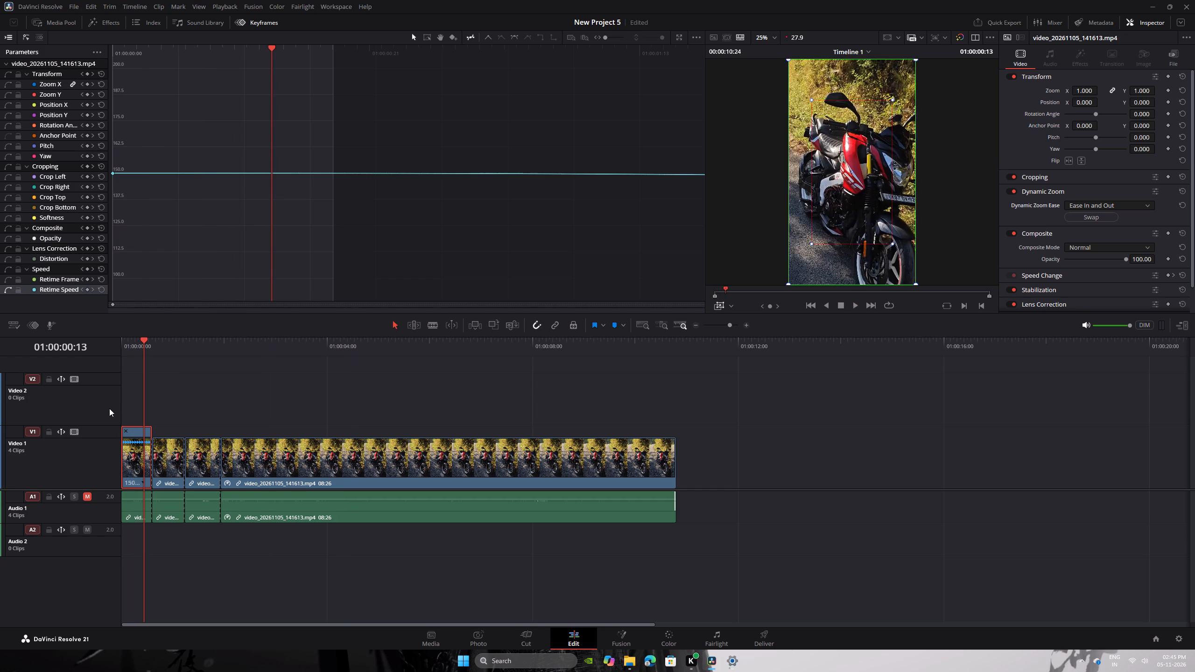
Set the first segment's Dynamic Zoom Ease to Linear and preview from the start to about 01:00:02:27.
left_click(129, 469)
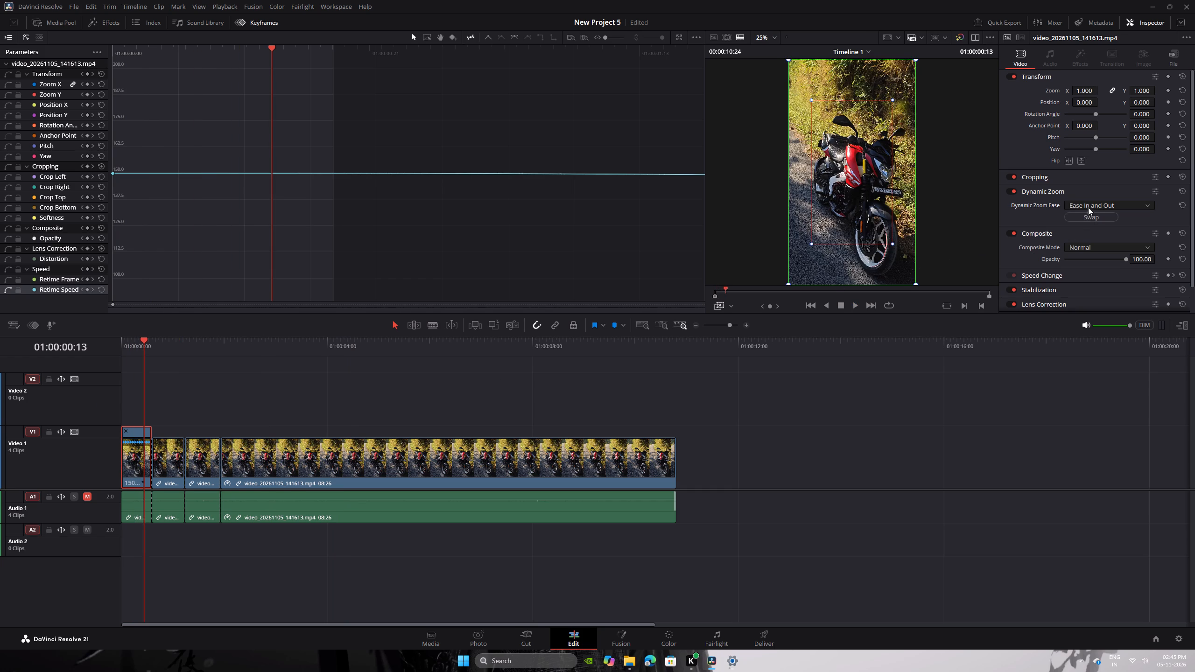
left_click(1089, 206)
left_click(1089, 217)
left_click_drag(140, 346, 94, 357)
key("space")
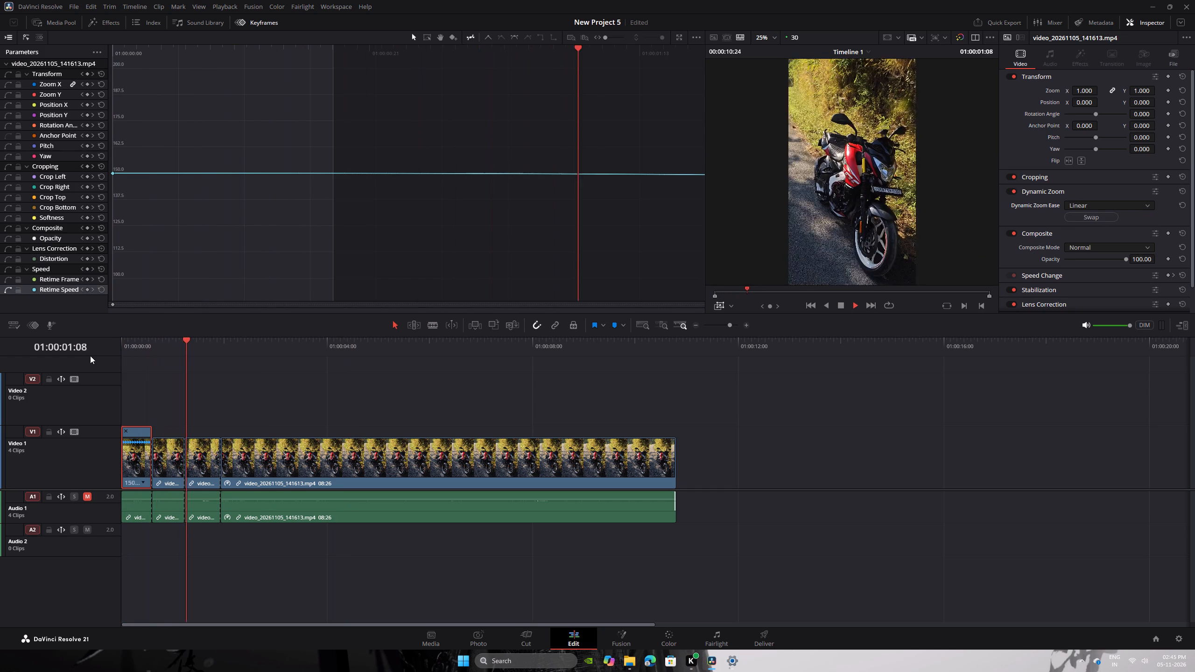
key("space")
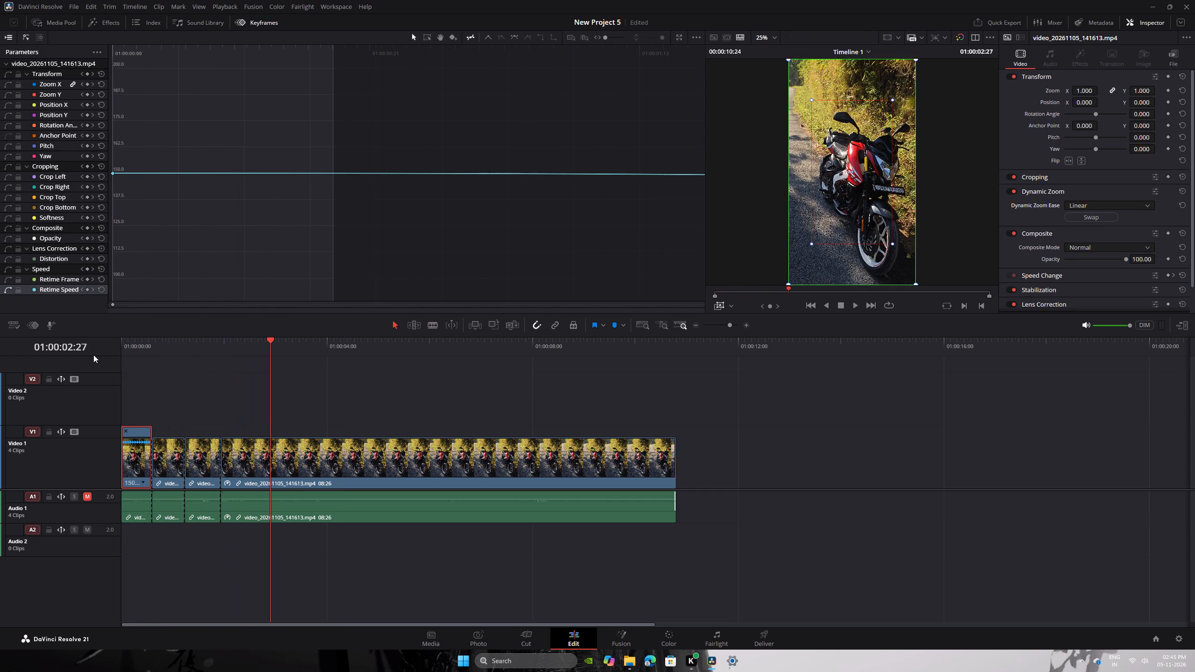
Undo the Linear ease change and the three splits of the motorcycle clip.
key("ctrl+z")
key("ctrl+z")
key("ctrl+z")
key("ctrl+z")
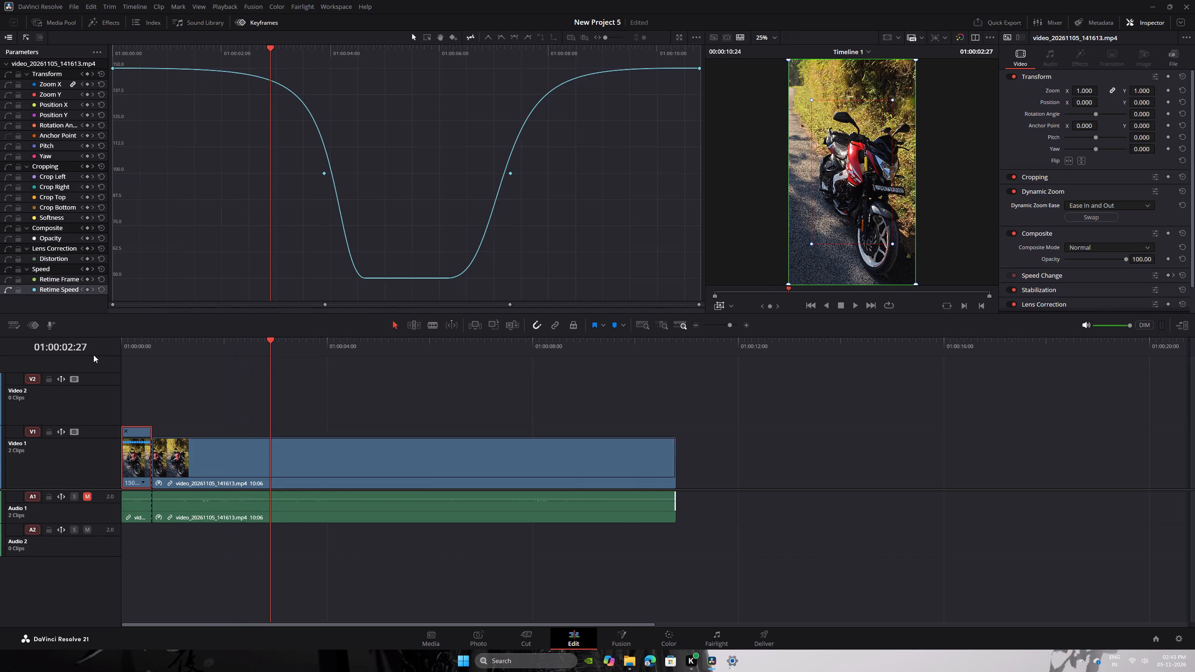
On the Cut page, play the clip from the start and stop at 01:00:02:16.
left_click(526, 627)
left_click(523, 633)
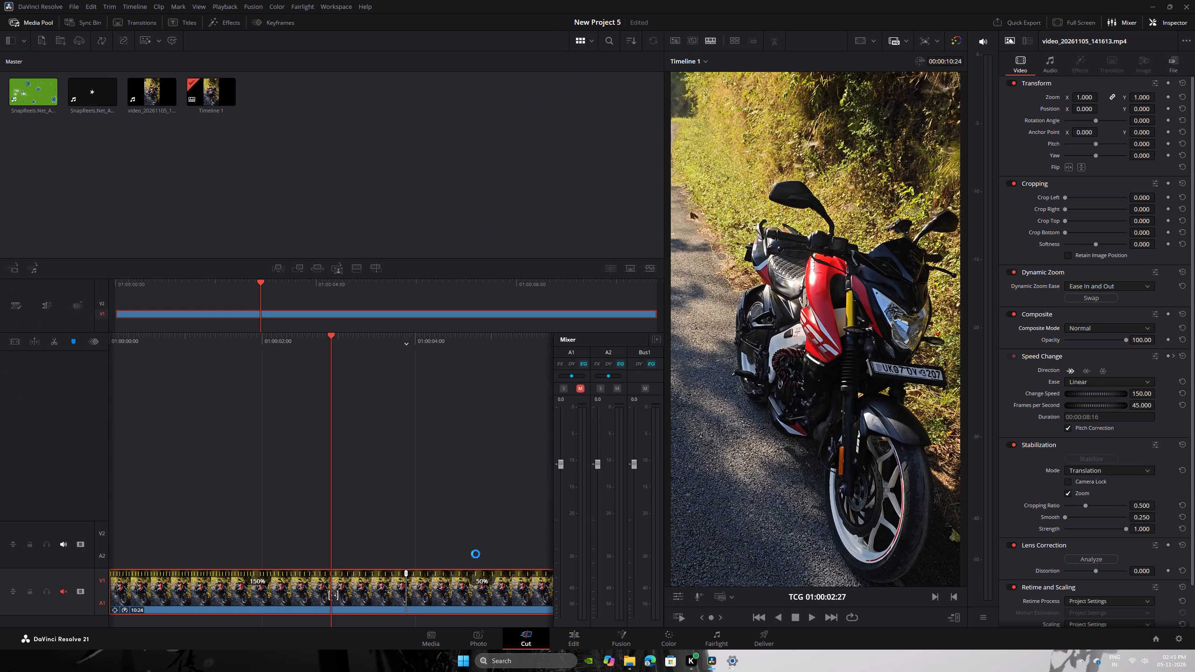
left_click_drag(321, 335, 877, 374)
key("space")
key("space")
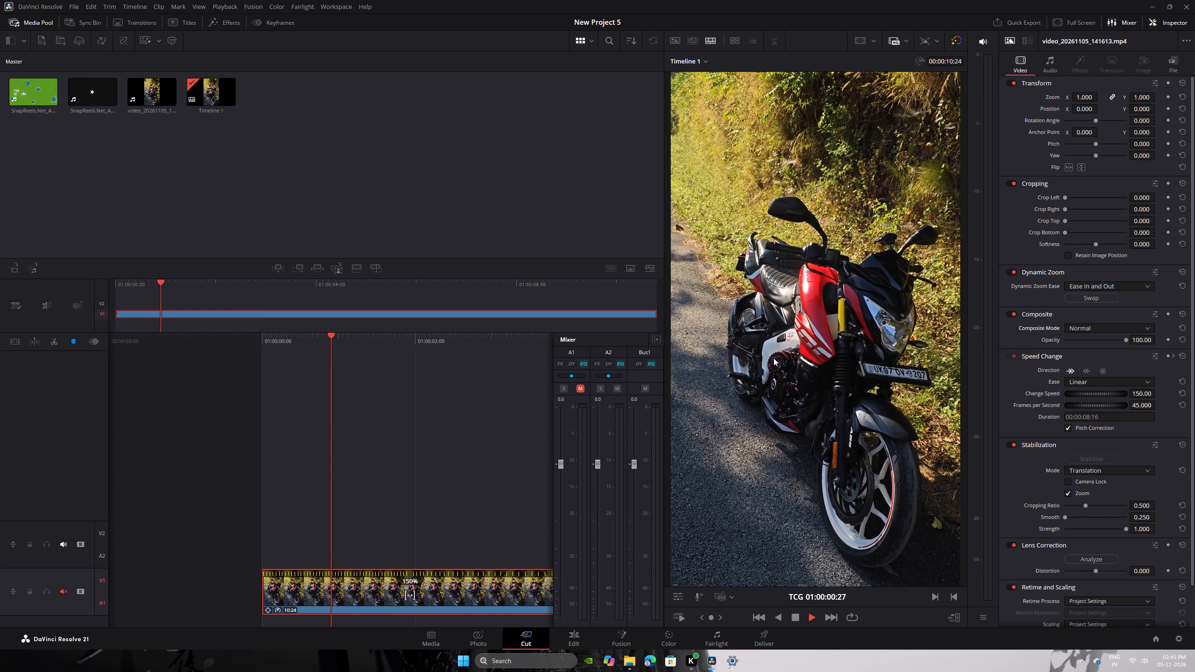
key("space")
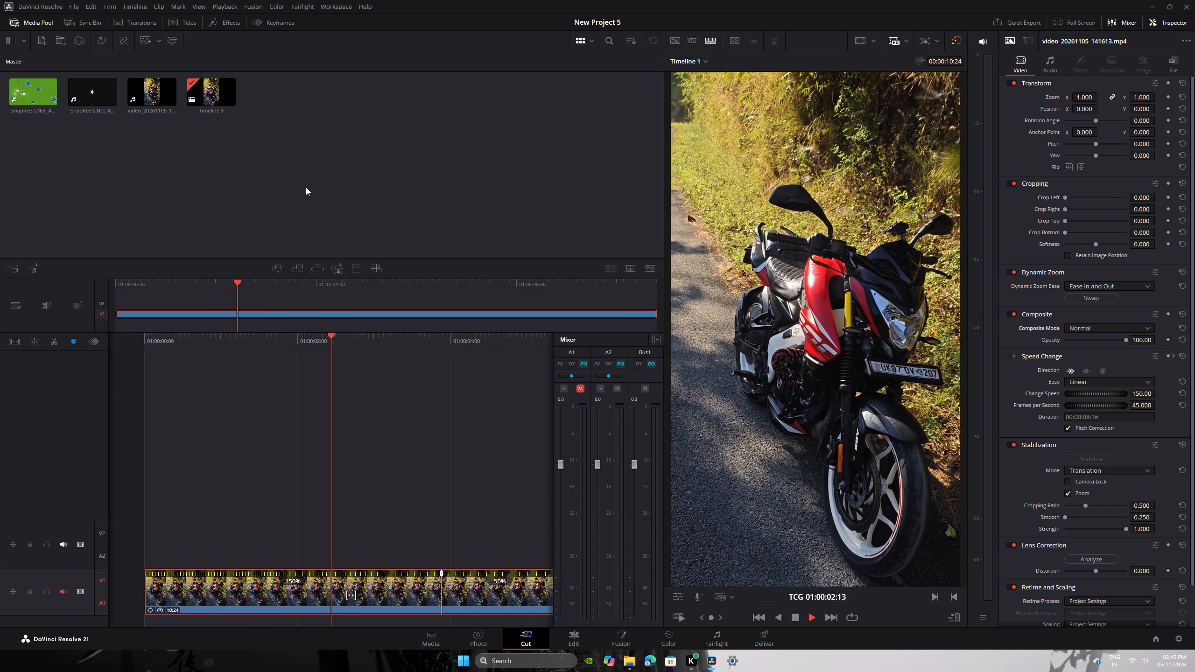
key("space")
Split the motorcycle clip at 01:00:02:16 on the Cut page.
left_click(576, 638)
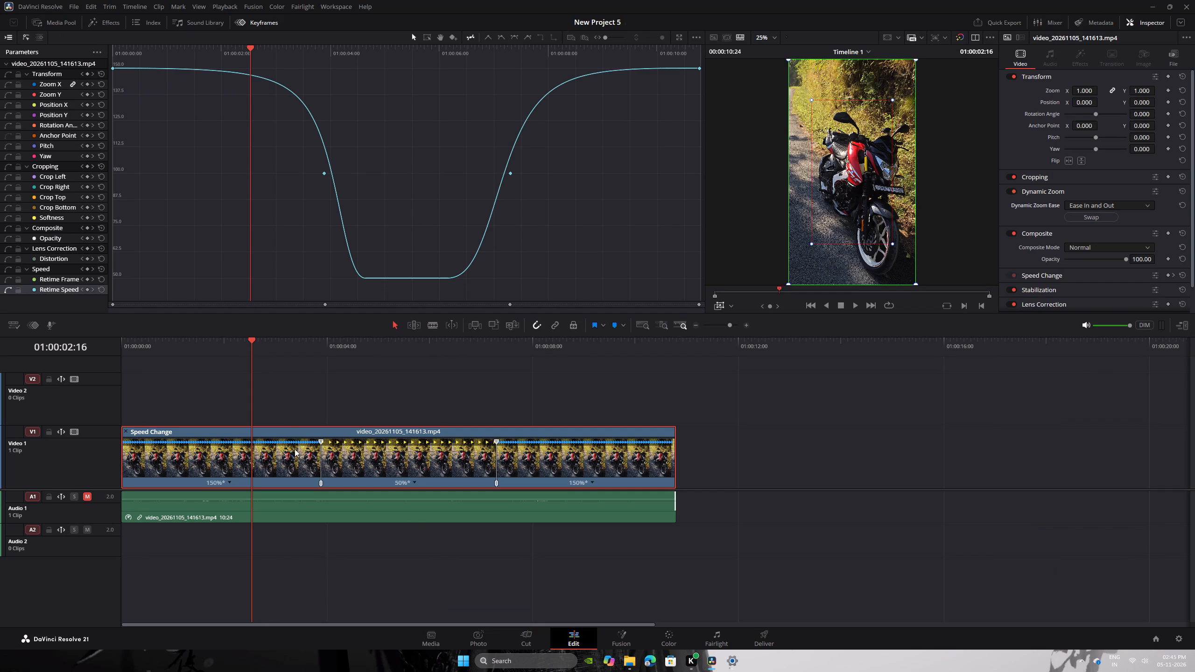
left_click(524, 642)
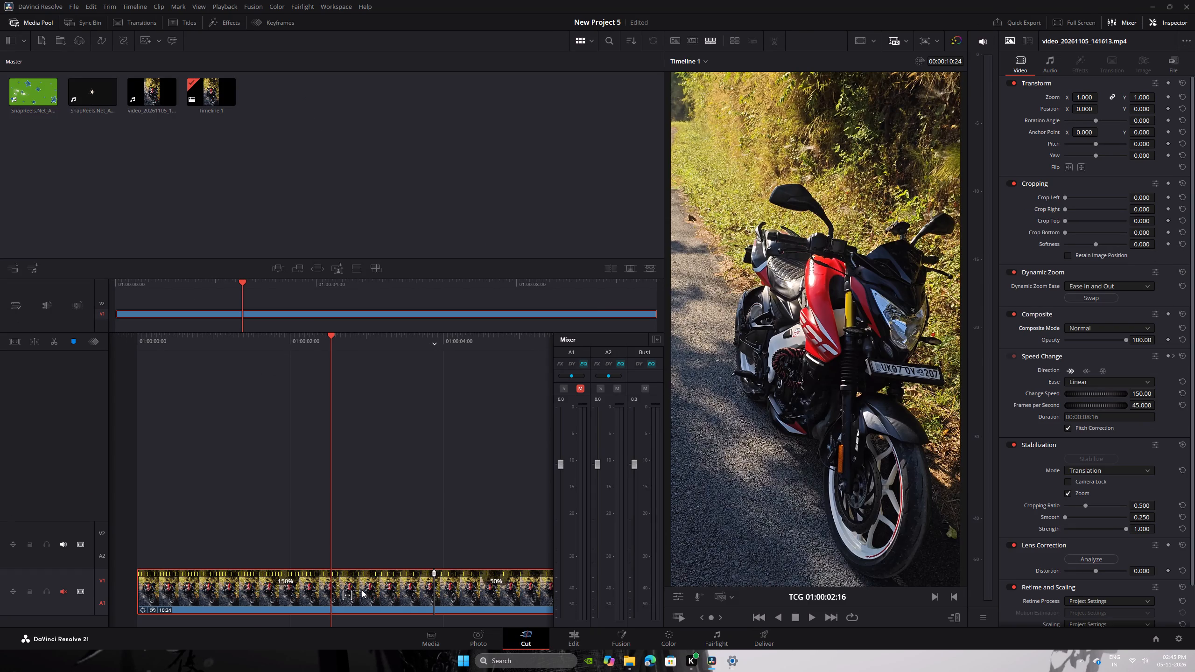
left_click(362, 590)
key("ctrl+b")
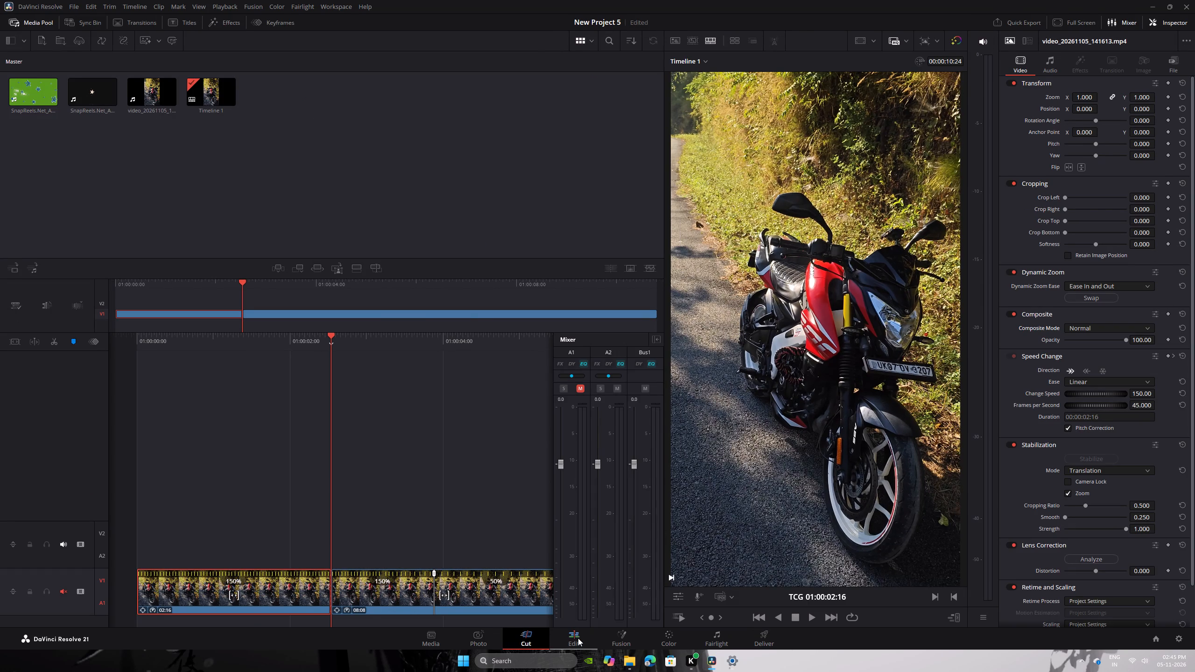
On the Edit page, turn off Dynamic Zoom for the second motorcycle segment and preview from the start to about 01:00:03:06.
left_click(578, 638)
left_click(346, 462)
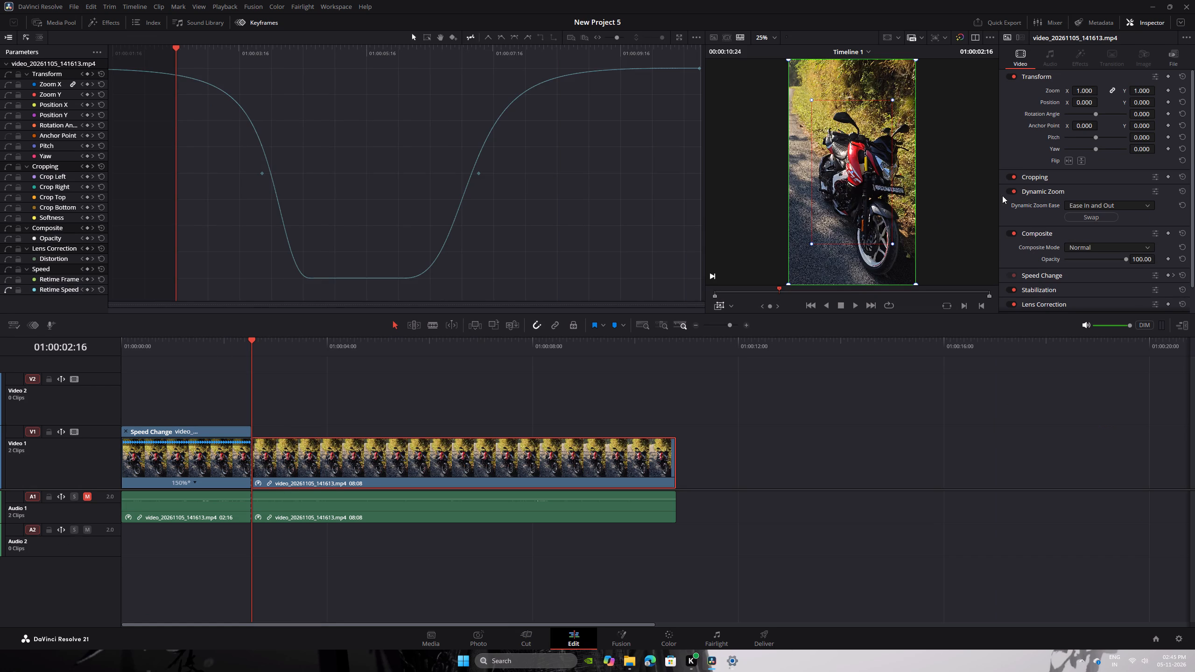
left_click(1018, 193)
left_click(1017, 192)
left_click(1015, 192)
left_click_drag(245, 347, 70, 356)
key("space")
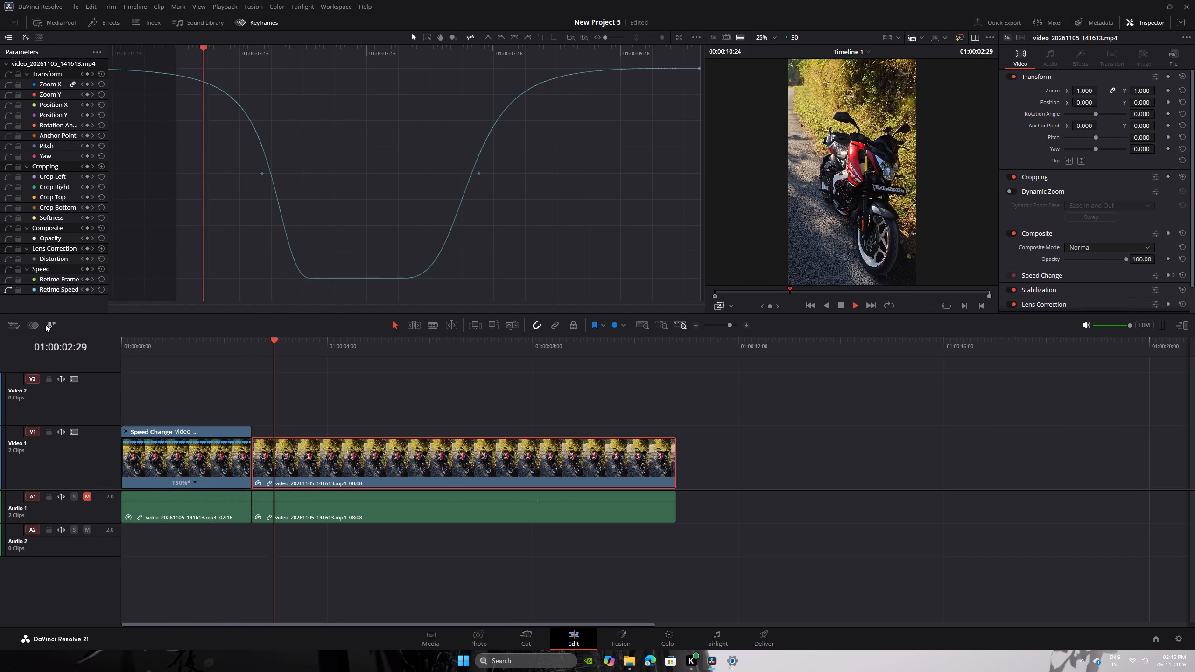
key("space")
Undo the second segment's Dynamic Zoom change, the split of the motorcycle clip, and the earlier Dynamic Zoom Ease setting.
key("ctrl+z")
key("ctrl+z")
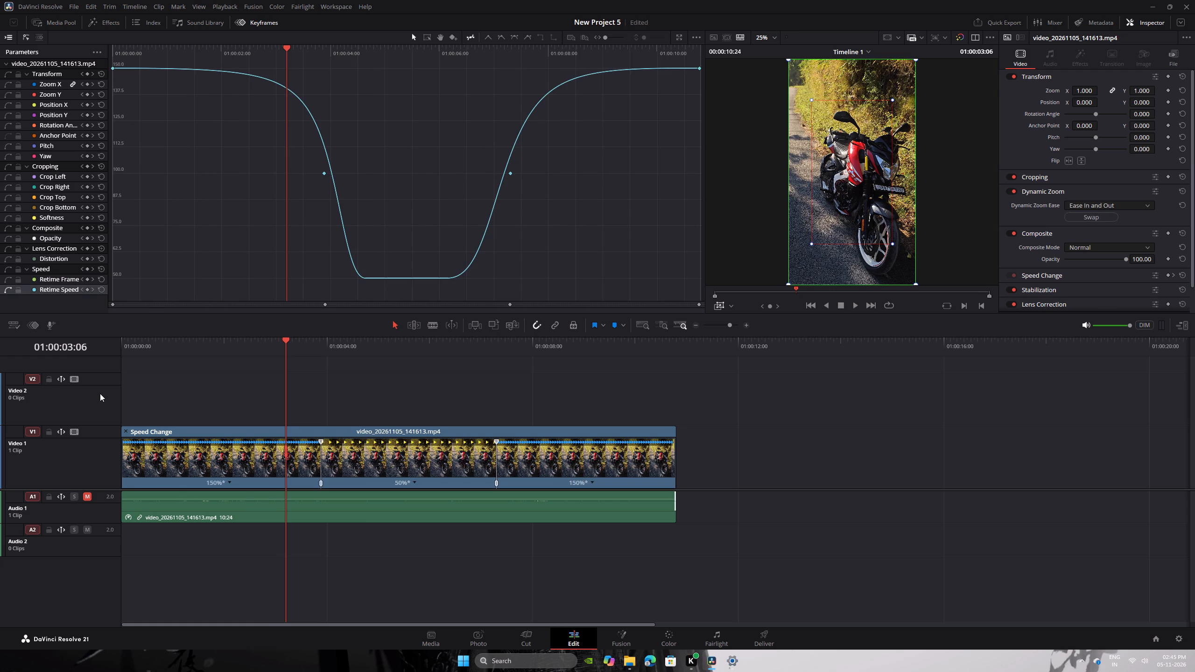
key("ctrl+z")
Turn off Dynamic Zoom for the whole motorcycle clip.
left_click(1015, 195)
left_click(1012, 190)
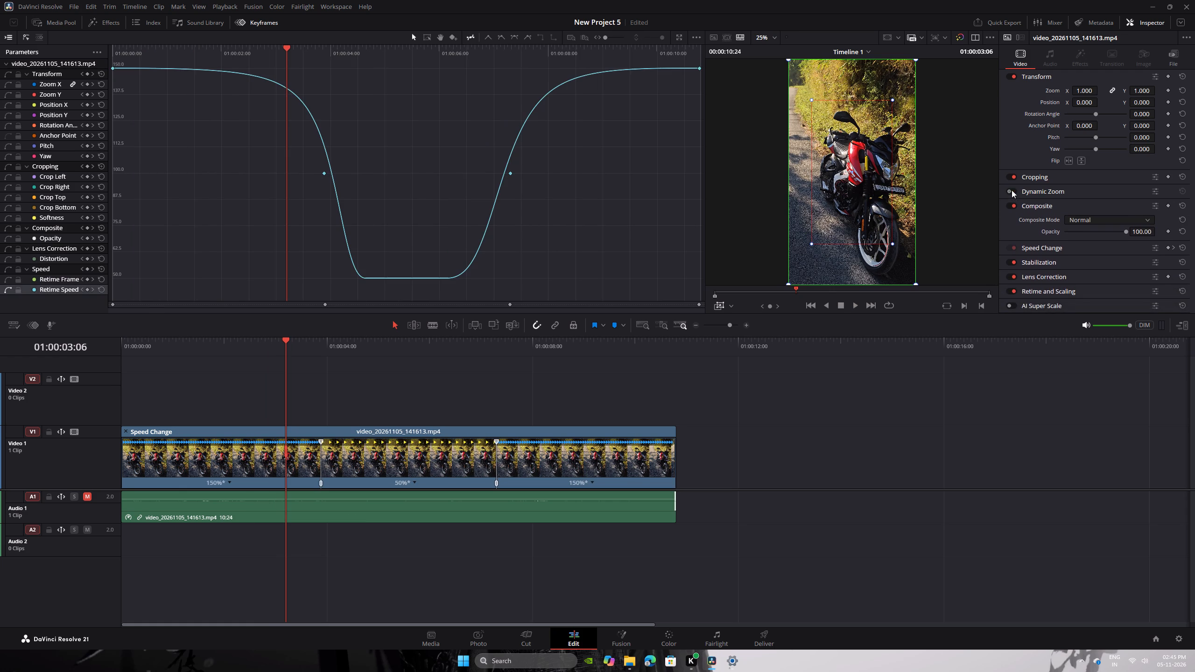
Play the motorcycle clip from the start, stop at 01:00:02:11 and open the Cut page at that frame.
left_click_drag(287, 354, 41, 359)
key("space")
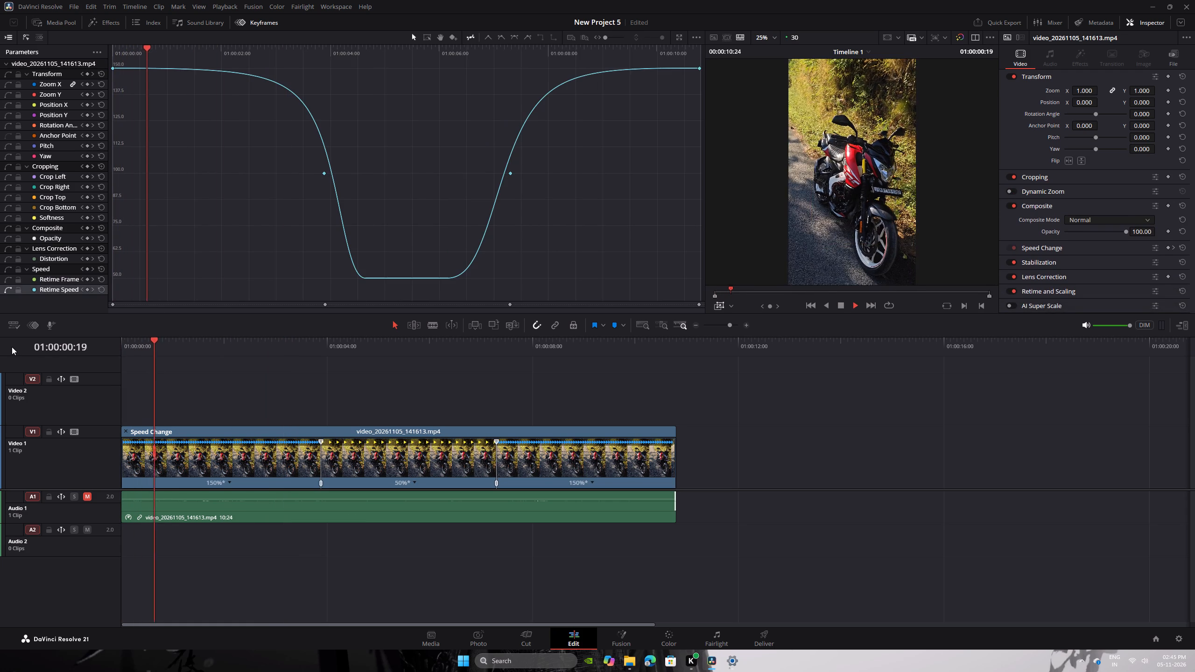
key("space")
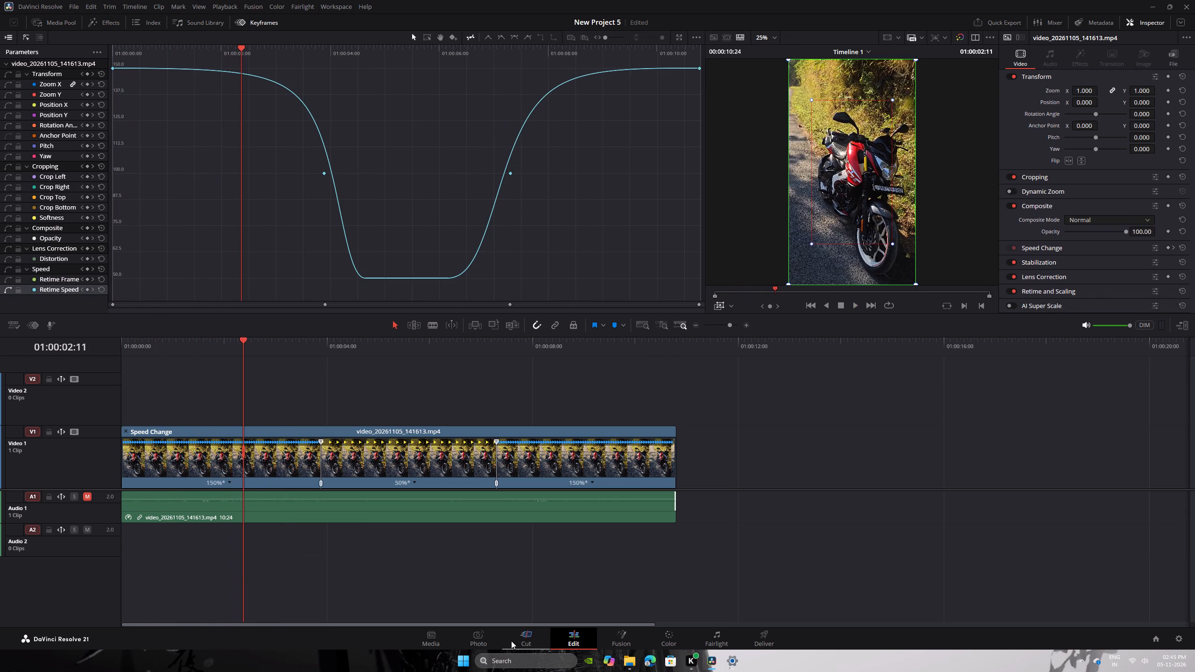
left_click(510, 644)
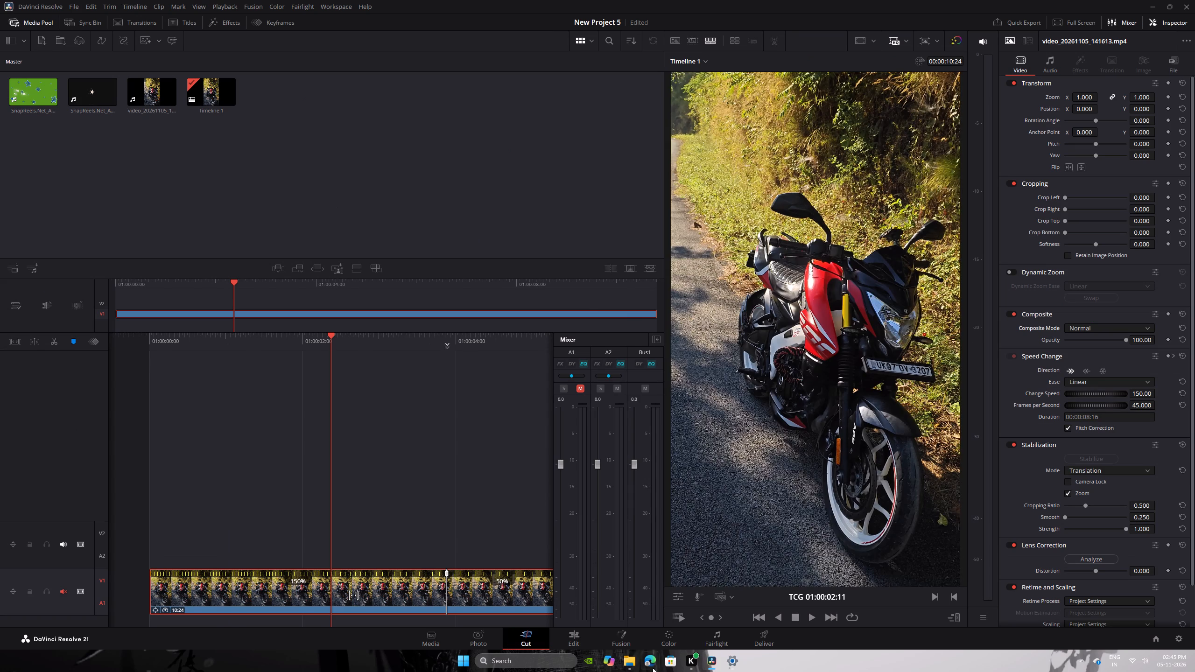
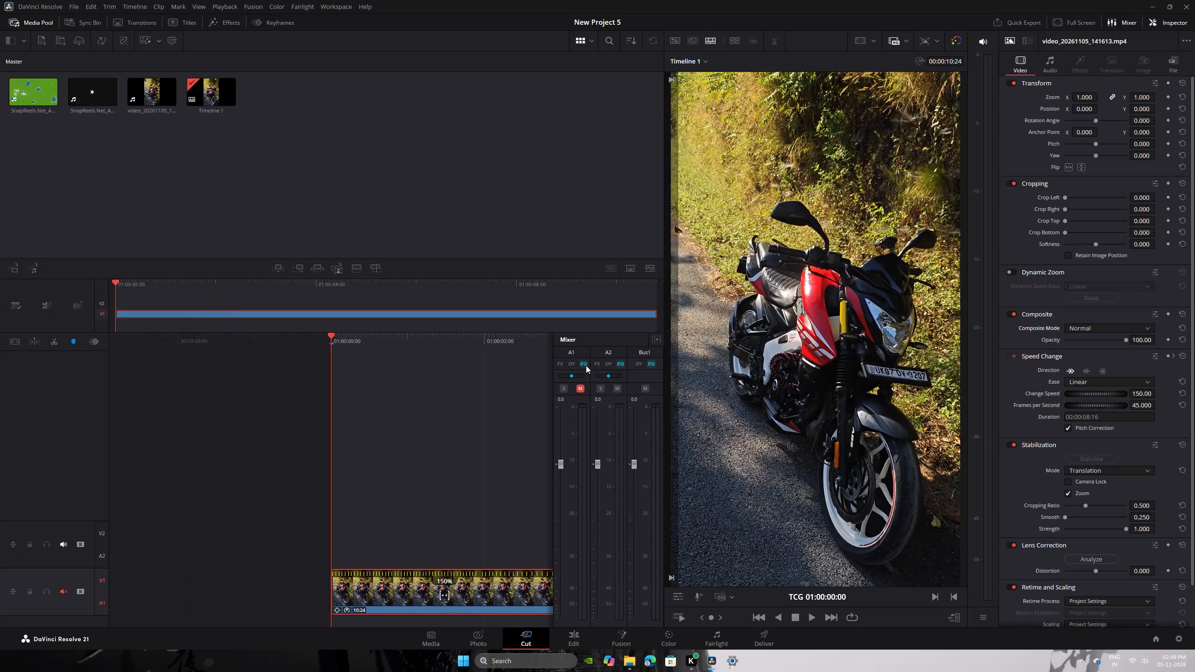
Preview the start of the timeline, the green-screen stars clip and the lyric text clip from the Media Pool.
key("space")
double_click(27, 95)
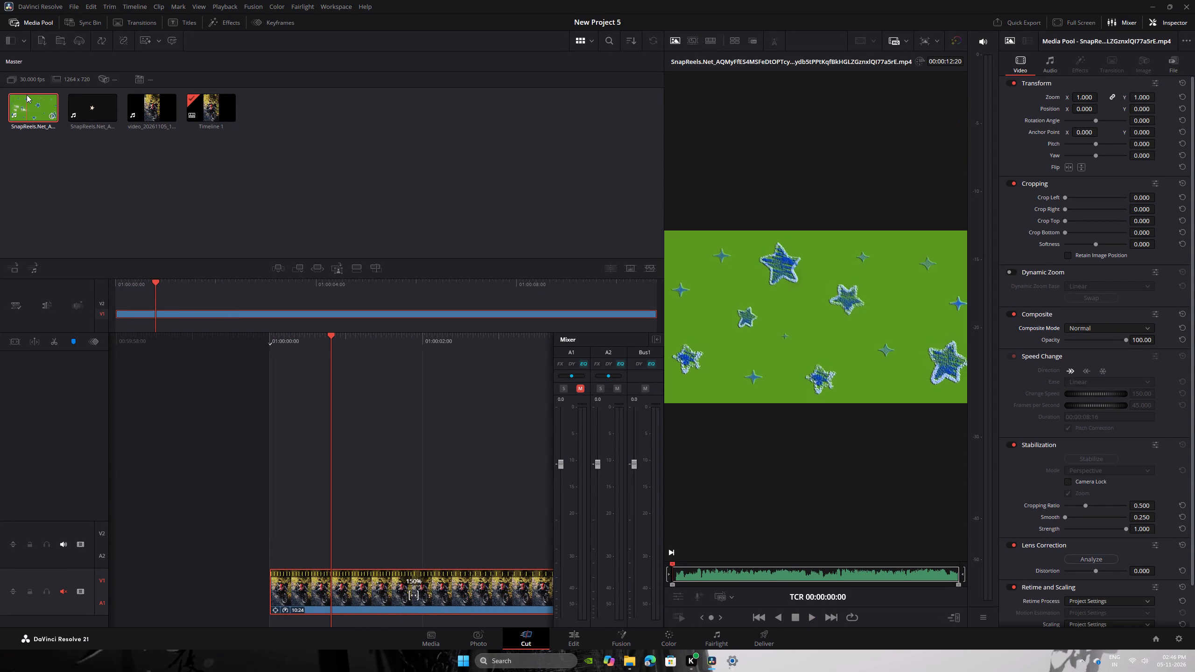
double_click(99, 109)
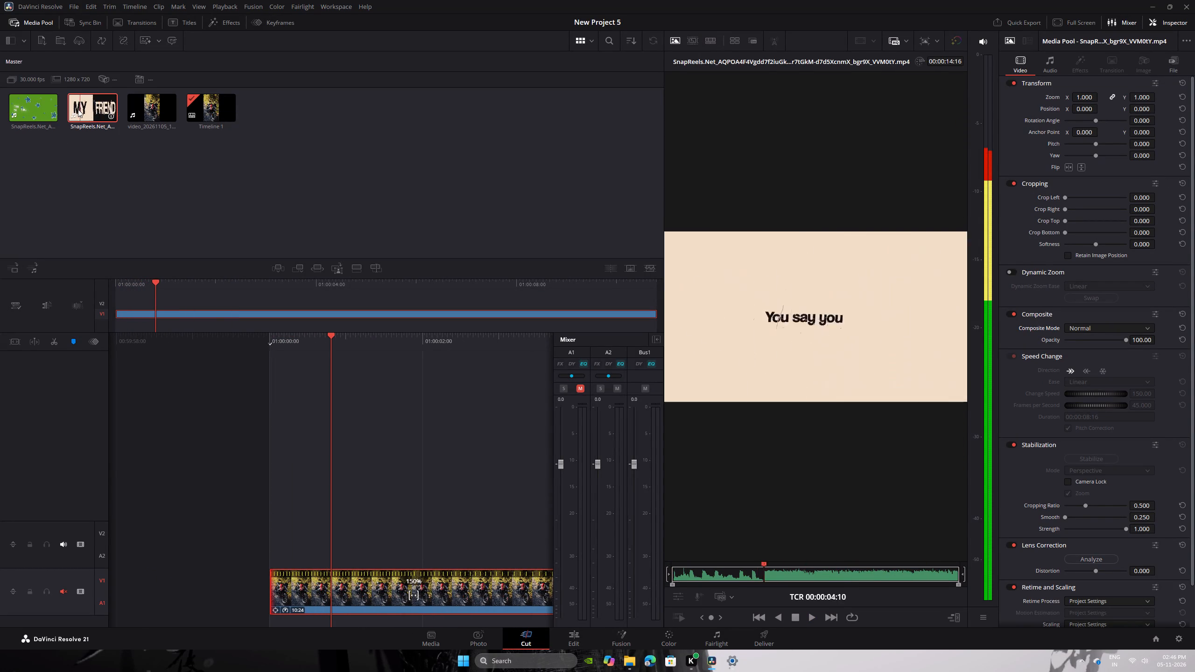
key("space")
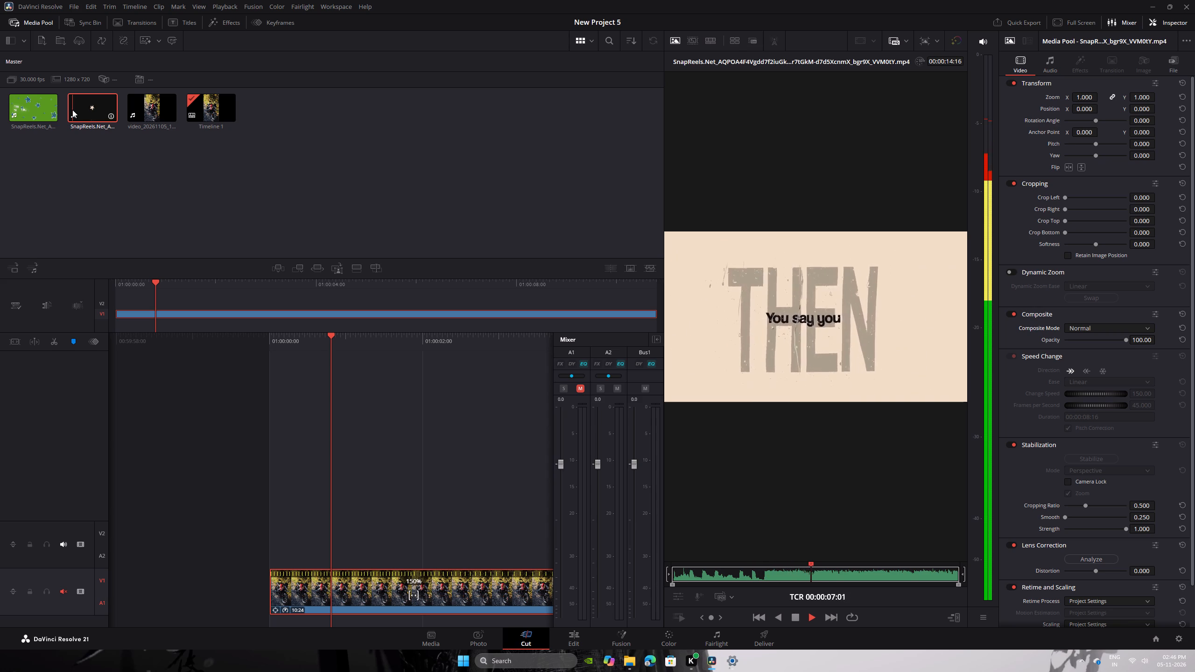
key("space")
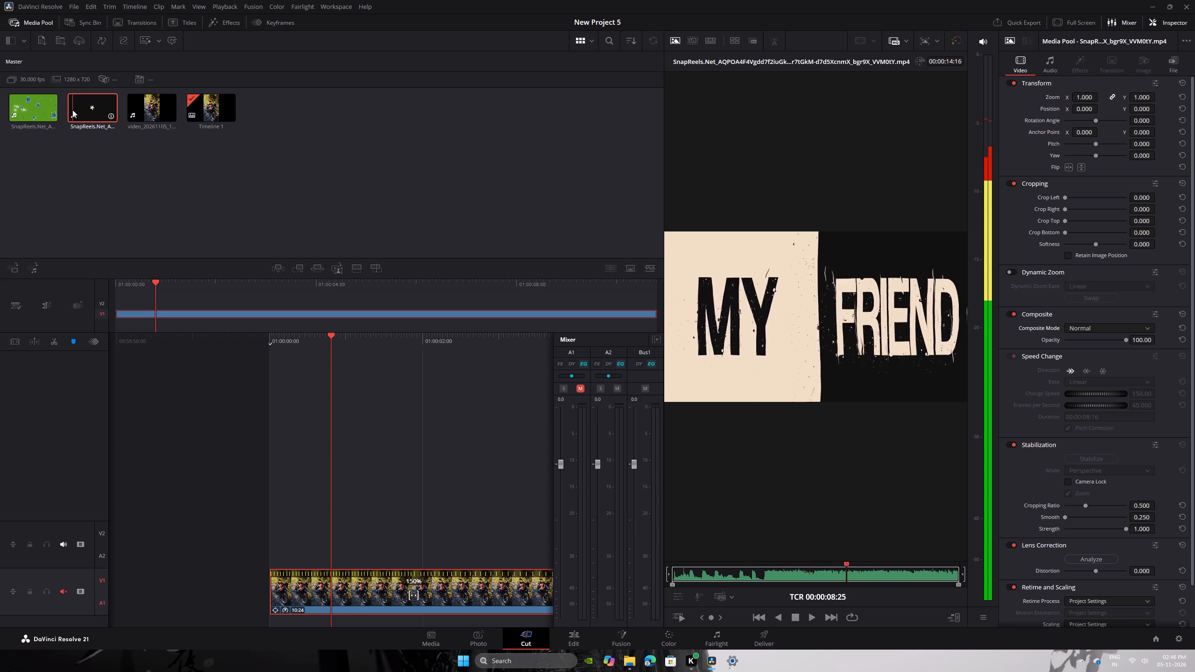
left_click(93, 109)
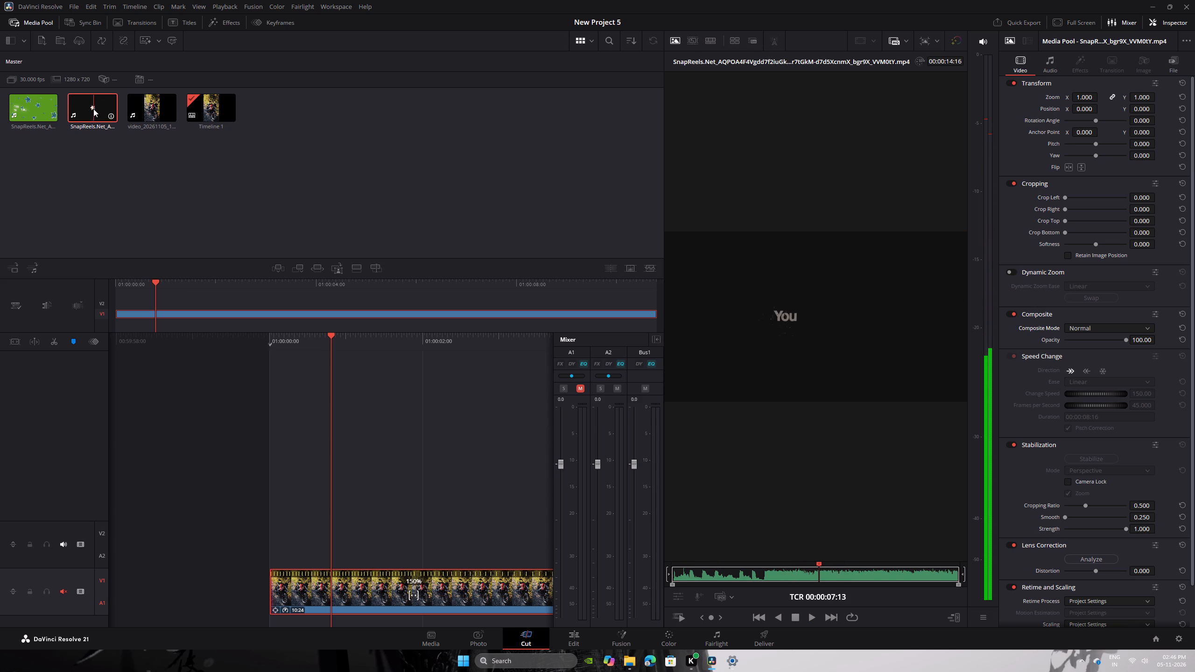
Close DaVinci Resolve and return to the desktop windows.
left_click(1194, 0)
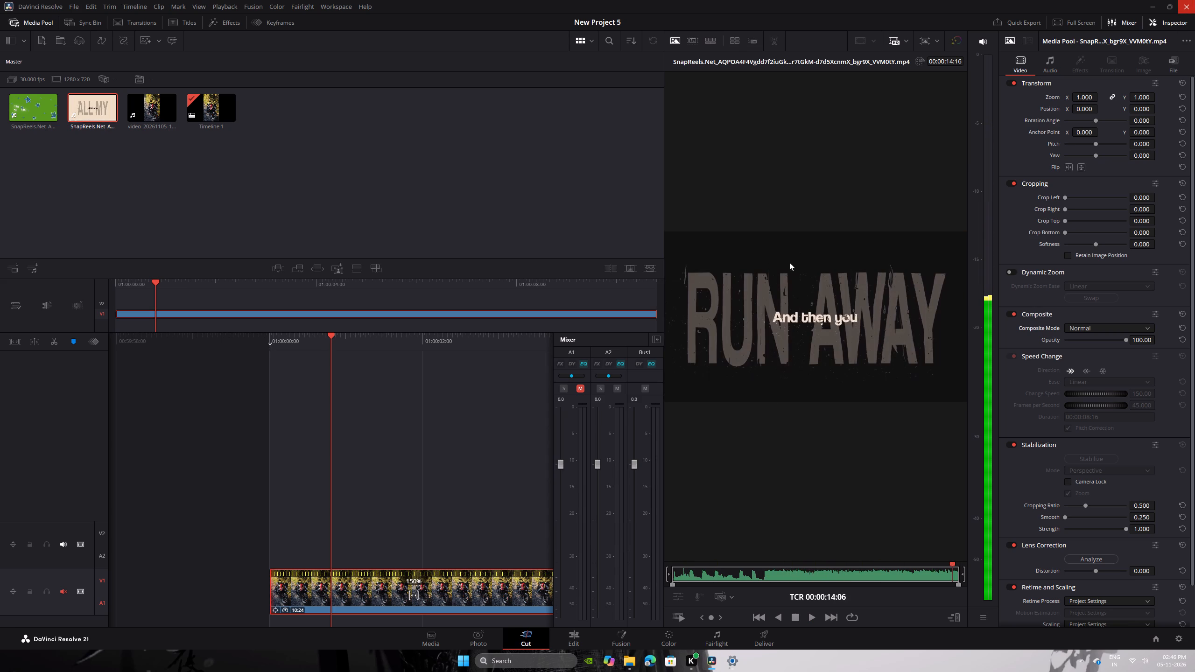
left_click(706, 668)
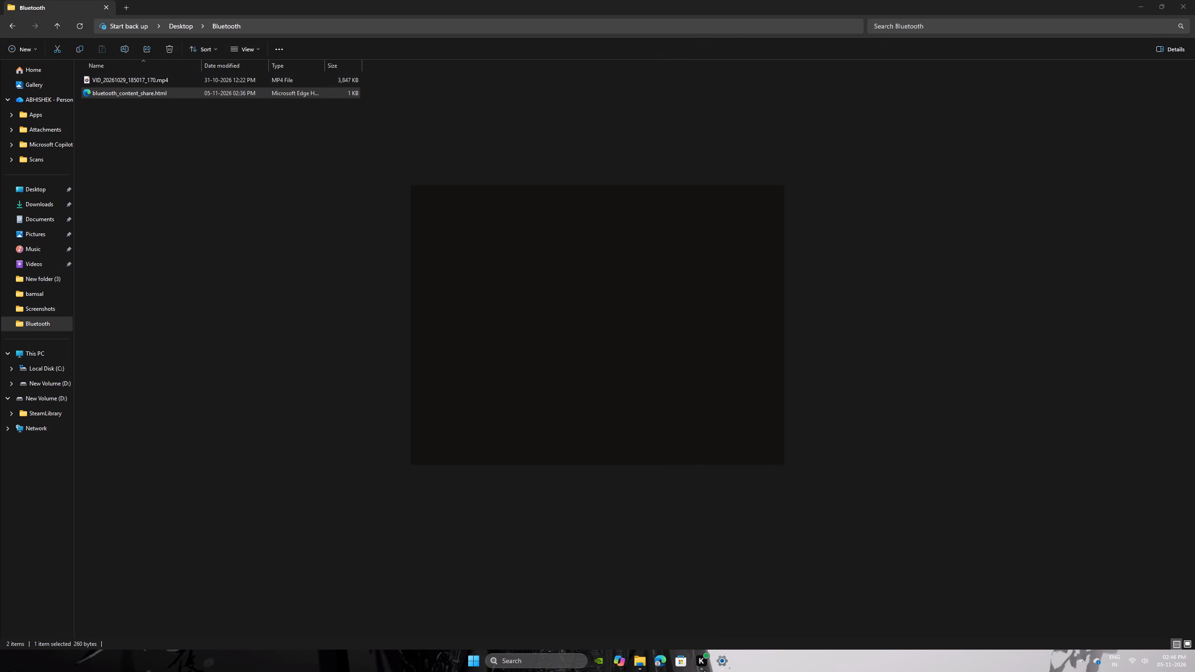